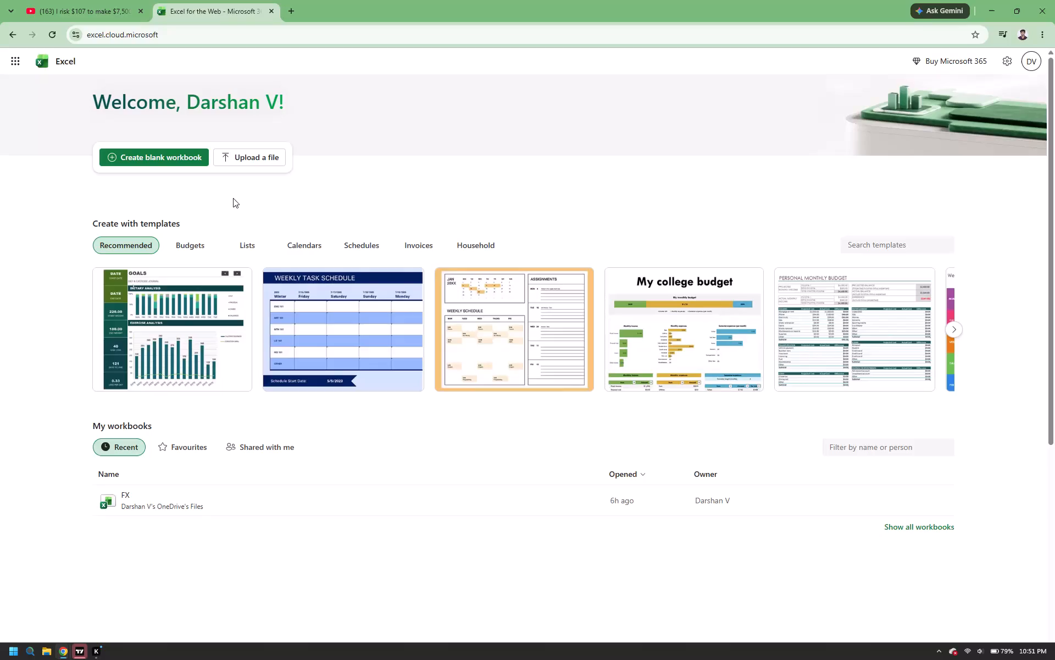
Open the FX workbook from the recent workbooks.
{"action": "left_click", "coordinate": [191, 504]}
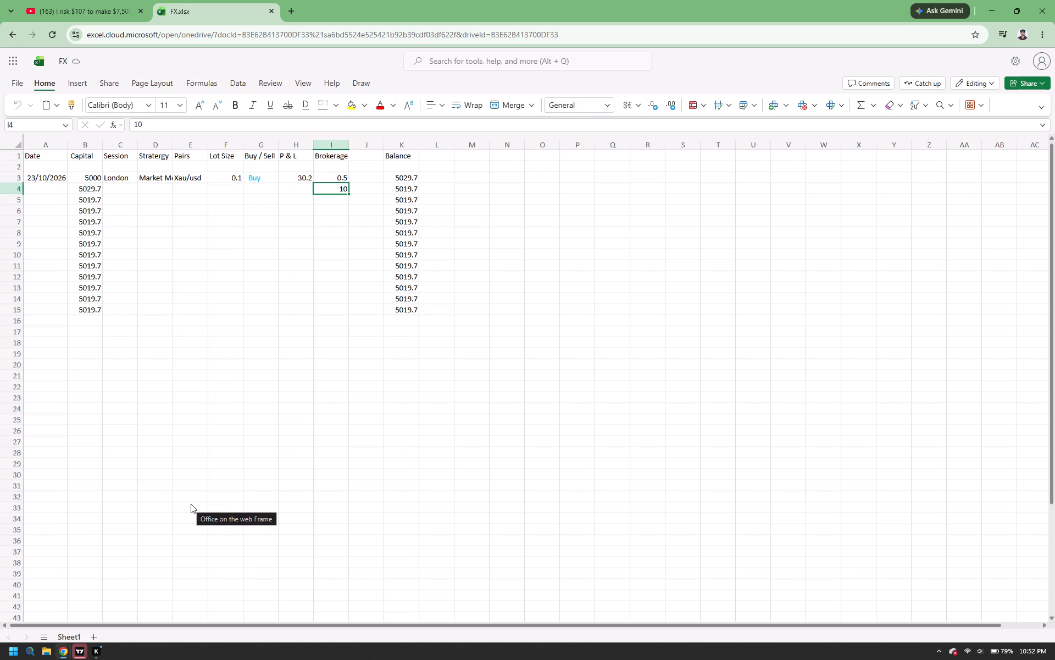
Clear the Brokerage value in cell I4.
{"action": "double_click", "coordinate": [343, 189]}
{"action": "left_click", "coordinate": [343, 189]}
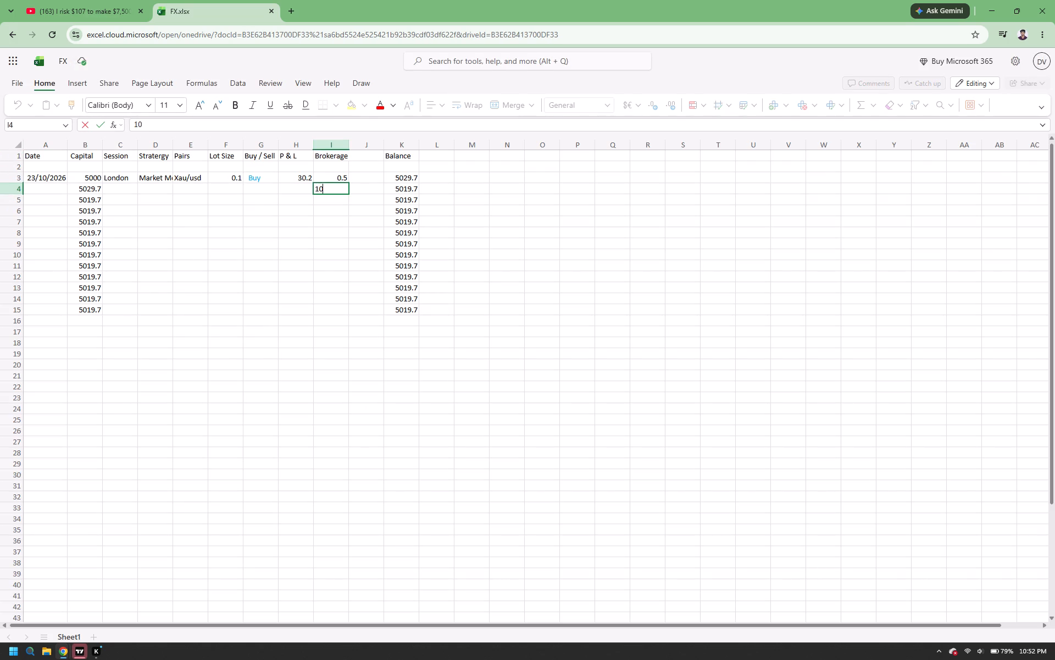
{"action": "key", "text": "BackSpace"}
{"action": "key", "text": "BackSpace"}
{"action": "double_click", "coordinate": [300, 190]}
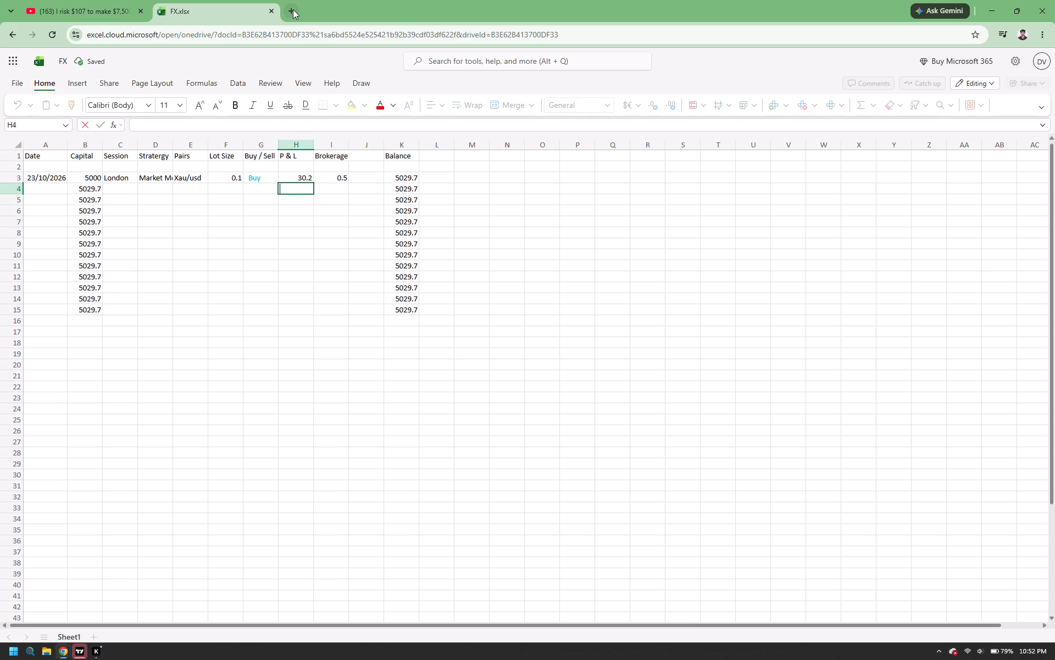
{"action": "left_click", "coordinate": [302, 188]}
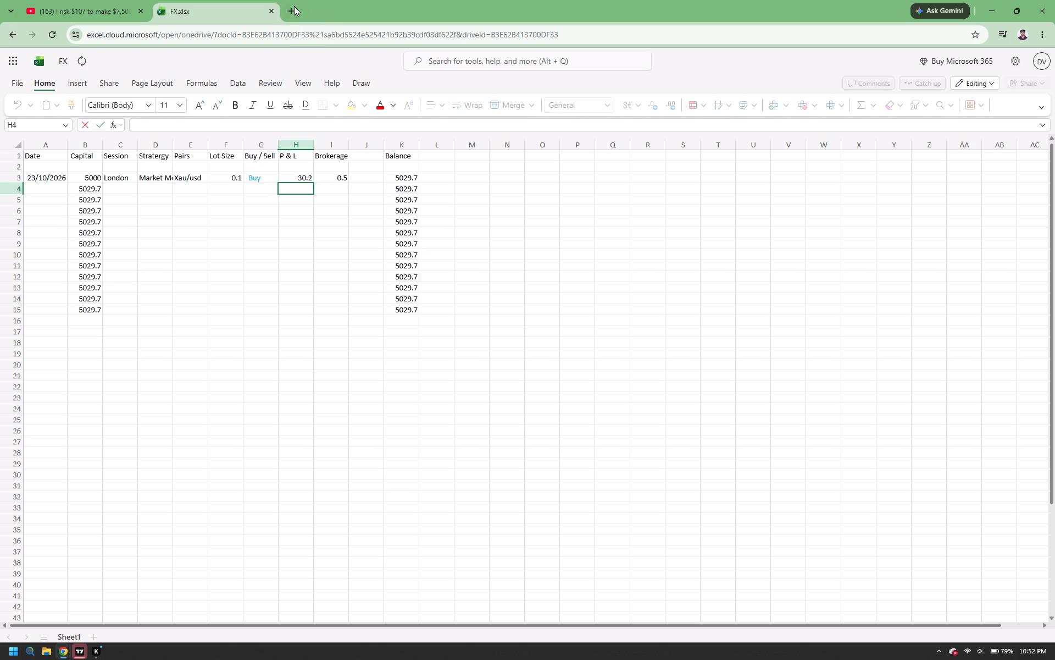
Search the web in a new tab for "how to color negative values in excel".
{"action": "left_click", "coordinate": [293, 7]}
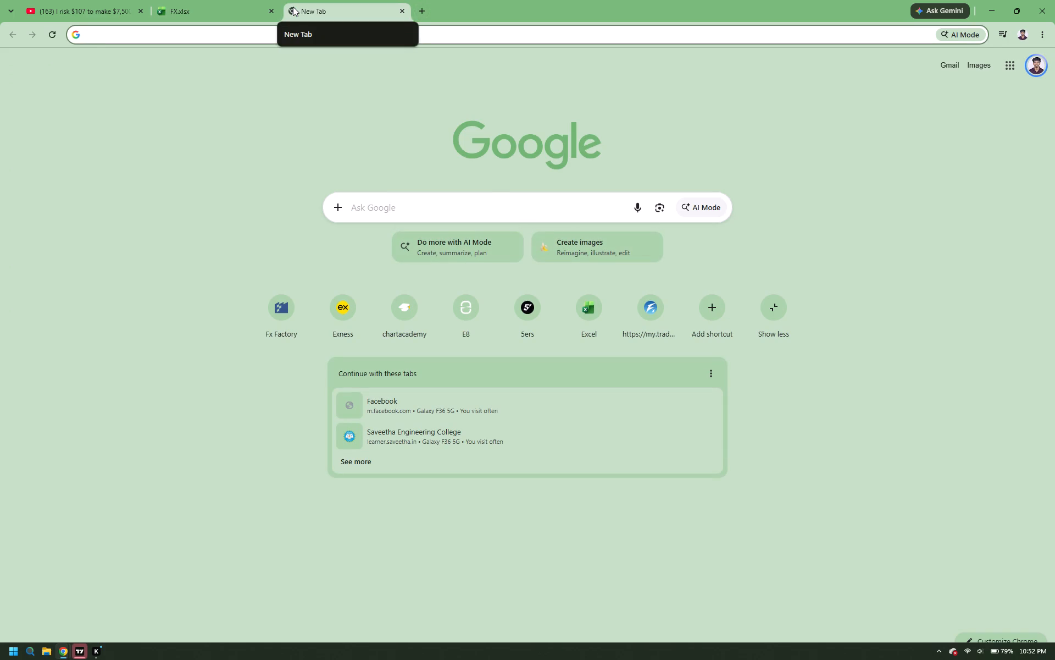
{"action": "type", "text": "how"}
{"action": "key", "text": "space"}
{"action": "type", "text": "to sec"}
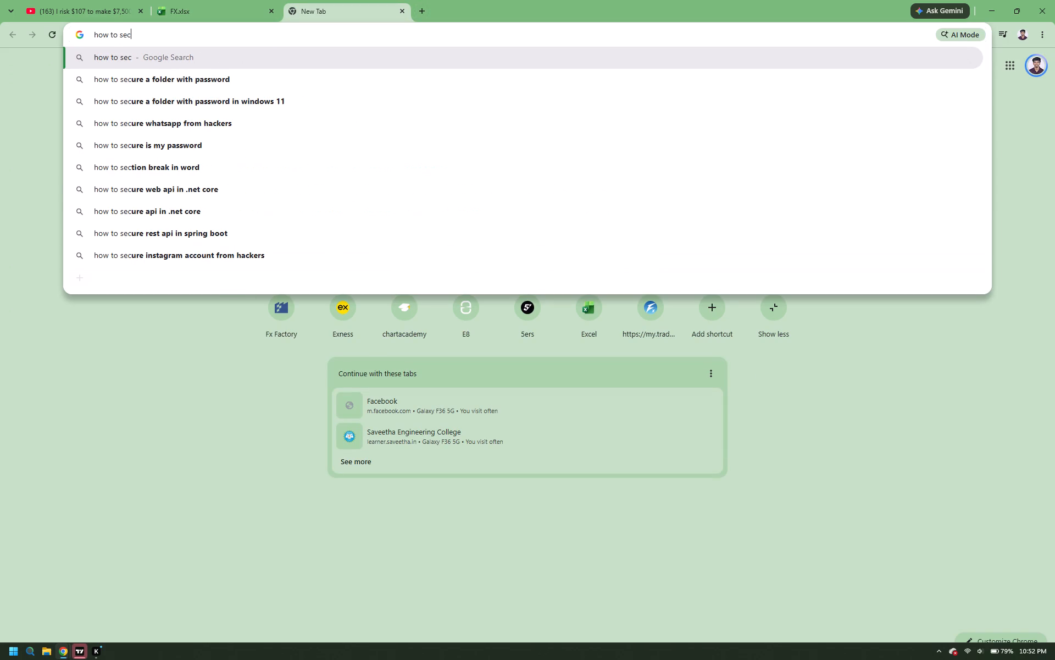
{"action": "key", "text": "BackSpace"}
{"action": "type", "text": "t colu"}
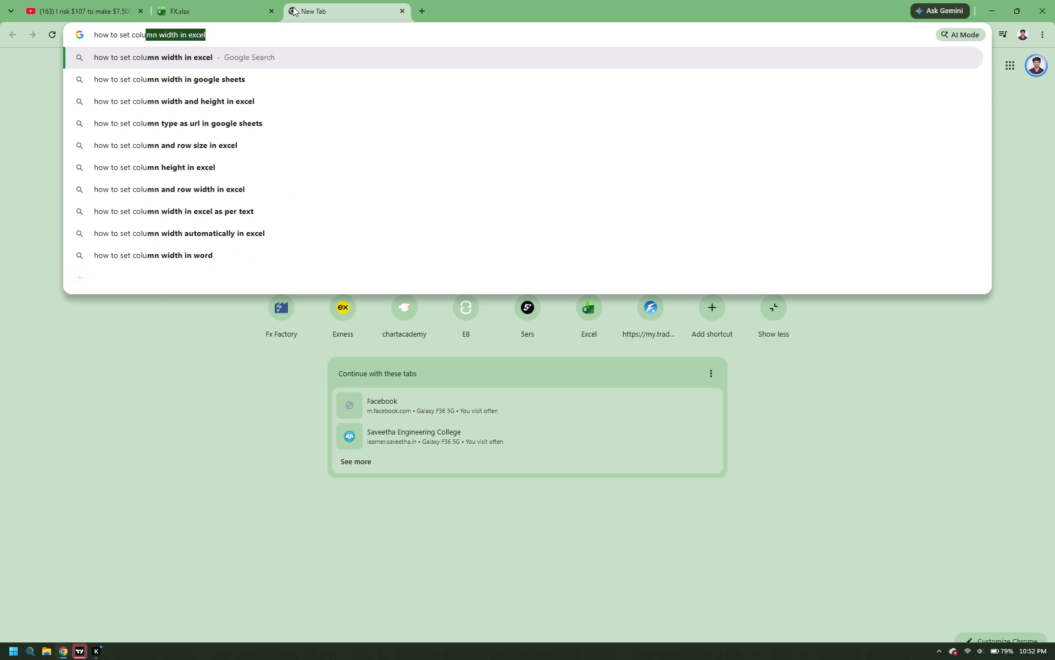
{"action": "type", "text": "r"}
{"action": "key", "text": "space"}
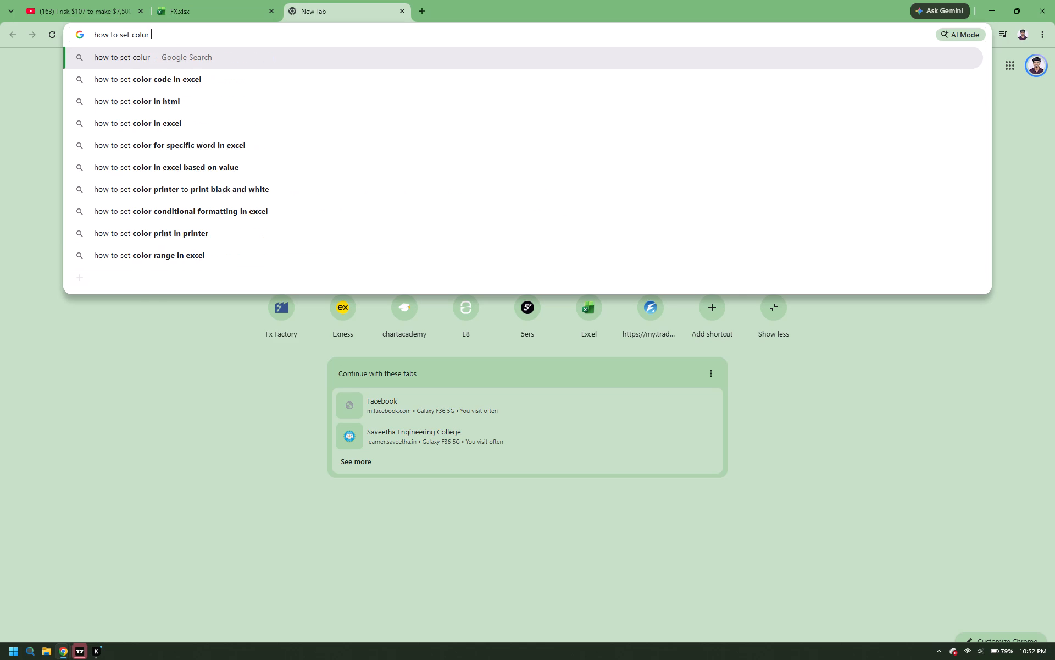
{"action": "type", "text": "for negative values"}
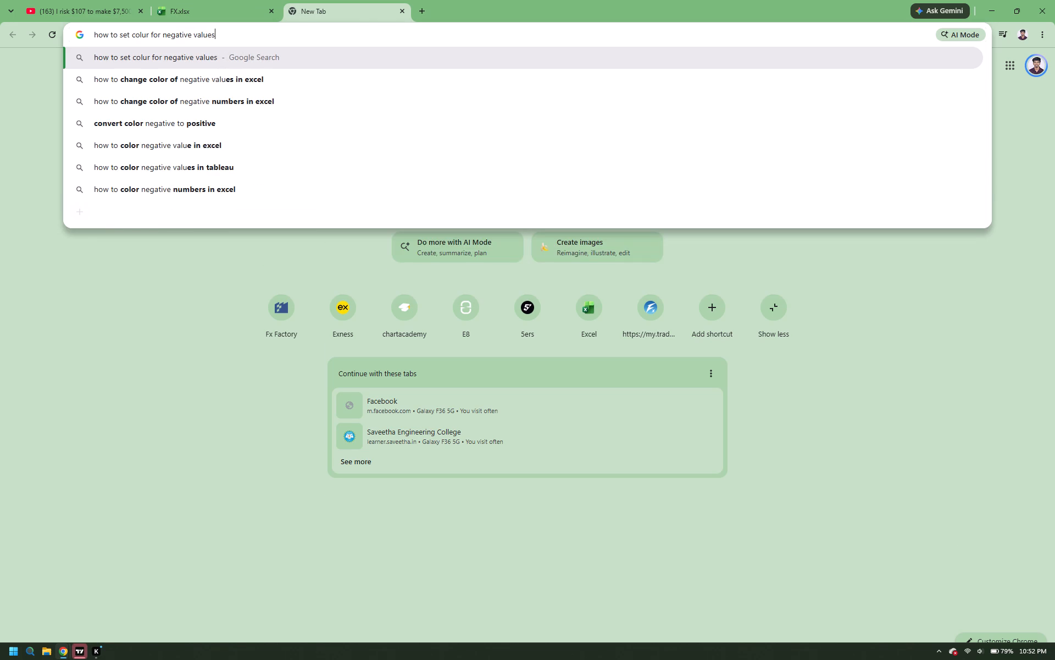
{"action": "key", "text": "space"}
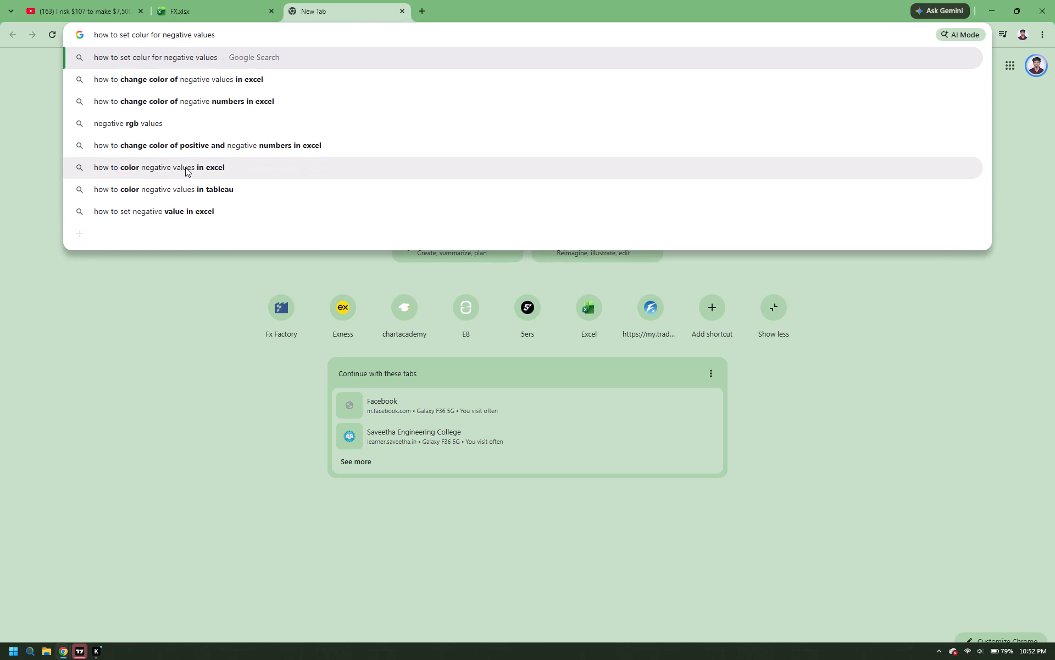
{"action": "left_click", "coordinate": [185, 167]}
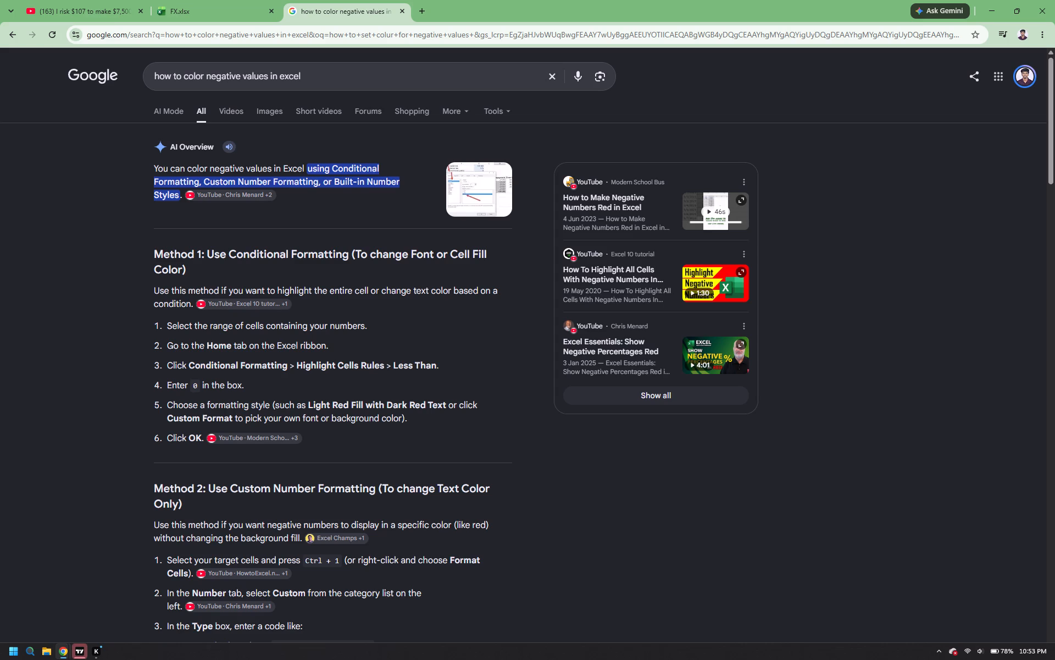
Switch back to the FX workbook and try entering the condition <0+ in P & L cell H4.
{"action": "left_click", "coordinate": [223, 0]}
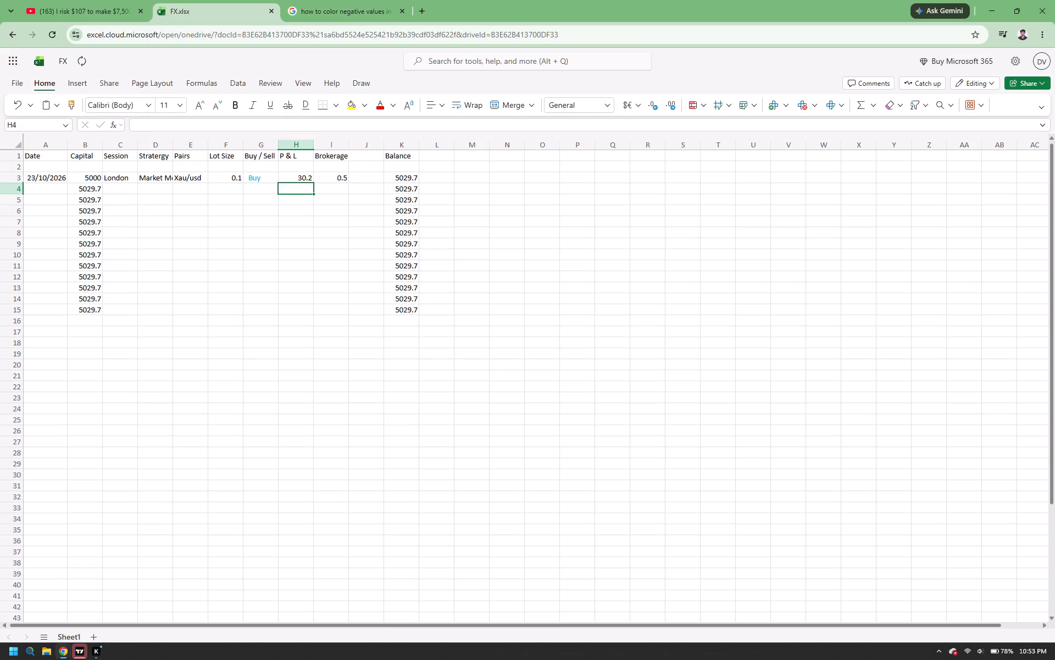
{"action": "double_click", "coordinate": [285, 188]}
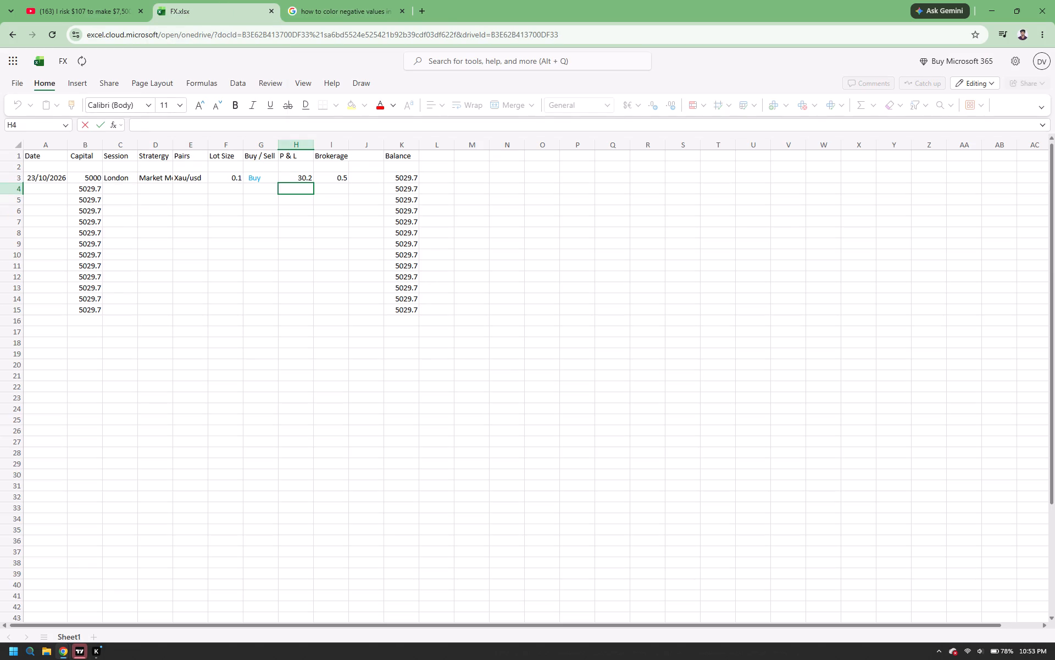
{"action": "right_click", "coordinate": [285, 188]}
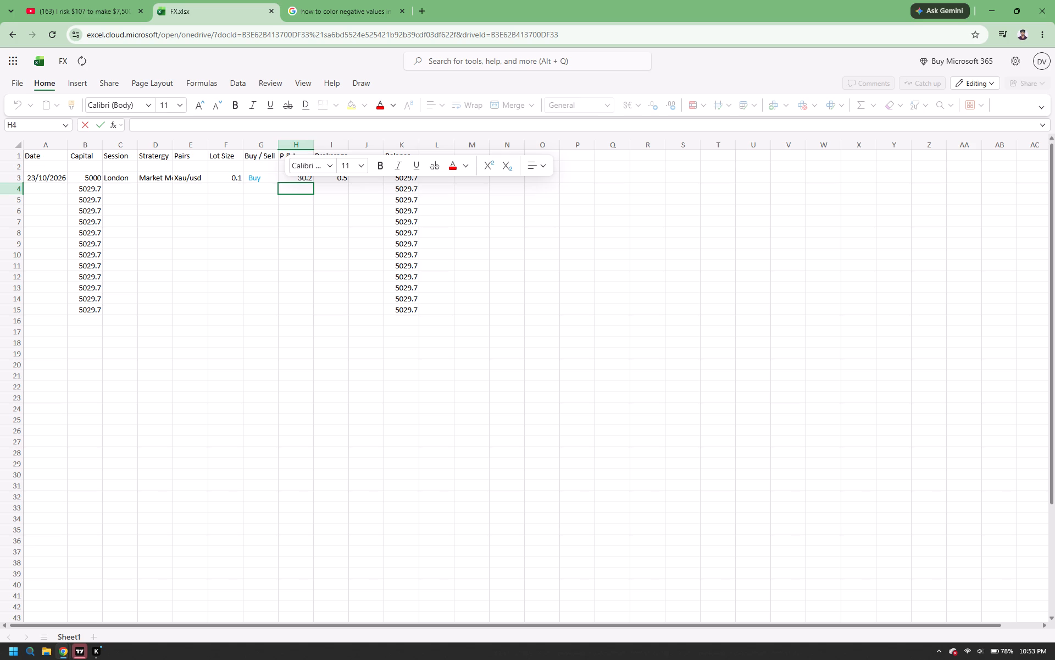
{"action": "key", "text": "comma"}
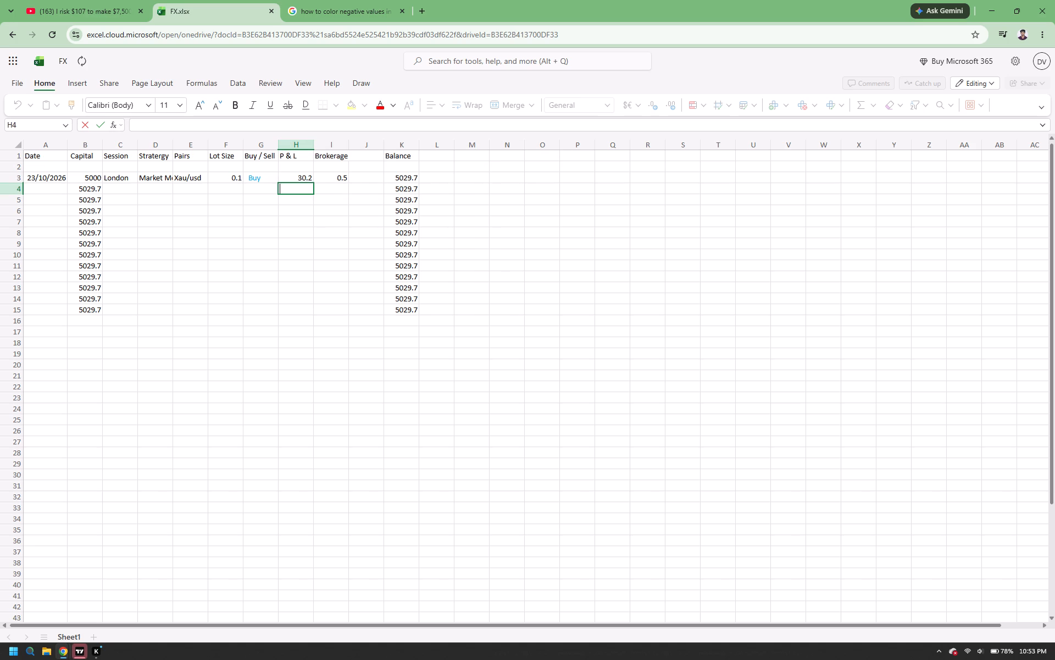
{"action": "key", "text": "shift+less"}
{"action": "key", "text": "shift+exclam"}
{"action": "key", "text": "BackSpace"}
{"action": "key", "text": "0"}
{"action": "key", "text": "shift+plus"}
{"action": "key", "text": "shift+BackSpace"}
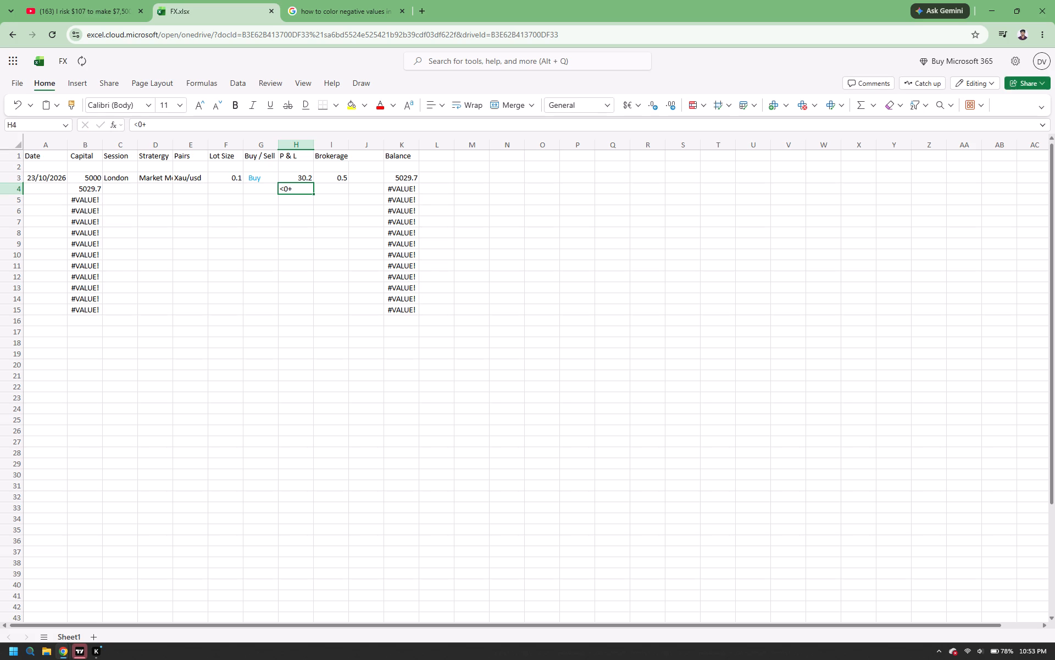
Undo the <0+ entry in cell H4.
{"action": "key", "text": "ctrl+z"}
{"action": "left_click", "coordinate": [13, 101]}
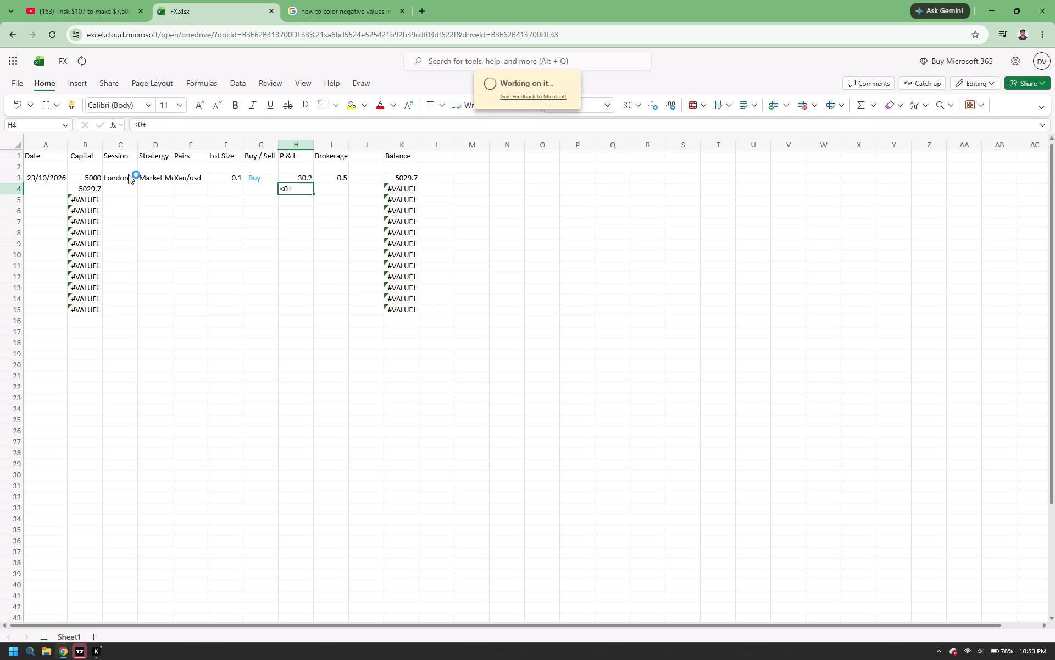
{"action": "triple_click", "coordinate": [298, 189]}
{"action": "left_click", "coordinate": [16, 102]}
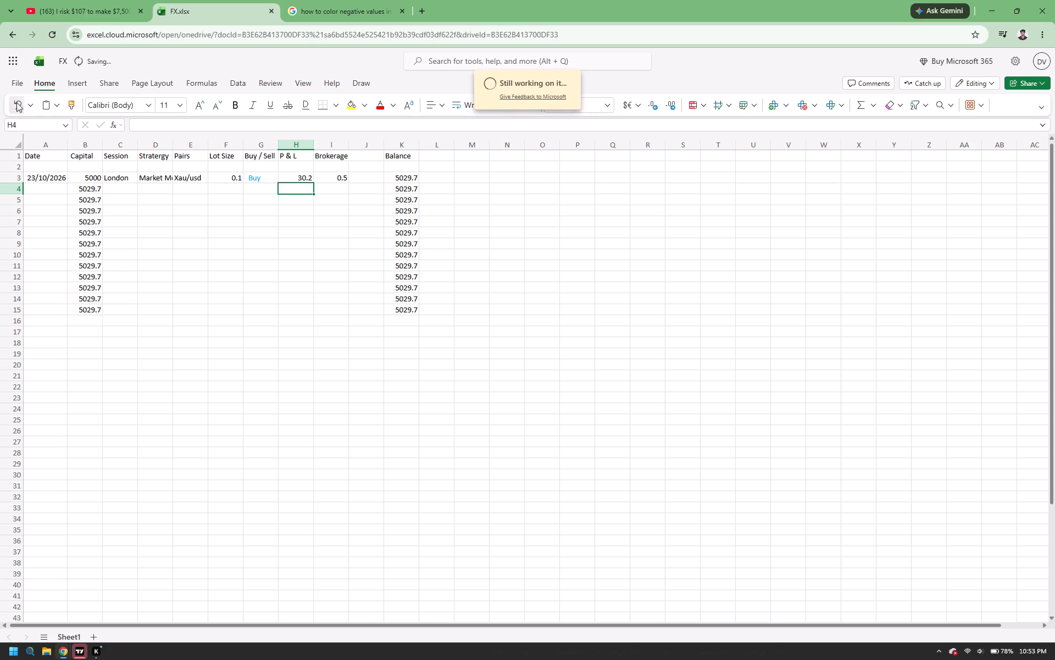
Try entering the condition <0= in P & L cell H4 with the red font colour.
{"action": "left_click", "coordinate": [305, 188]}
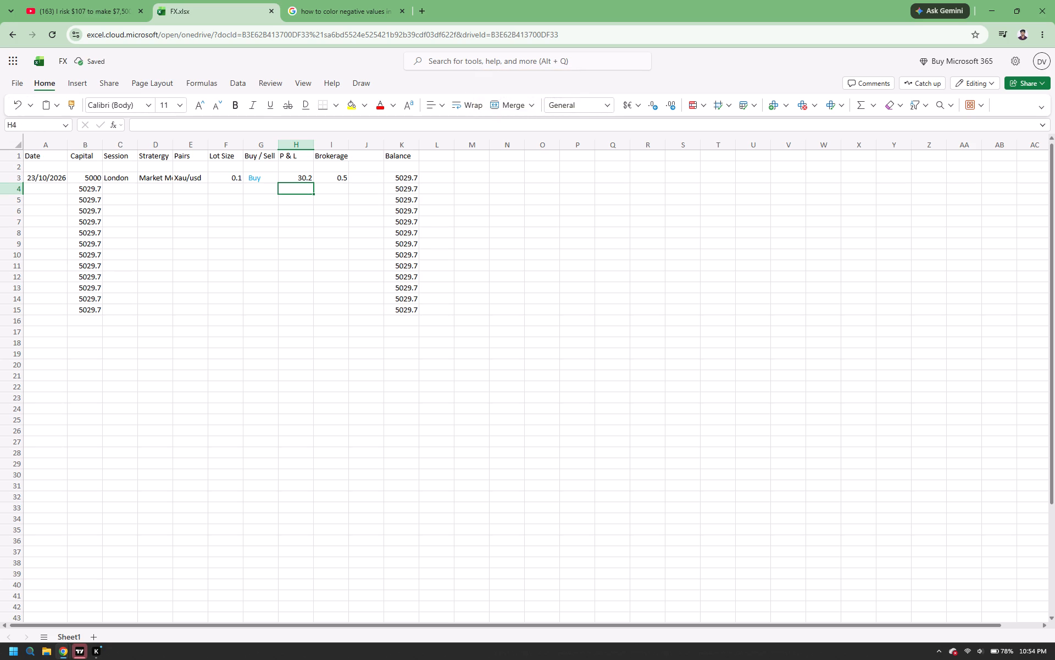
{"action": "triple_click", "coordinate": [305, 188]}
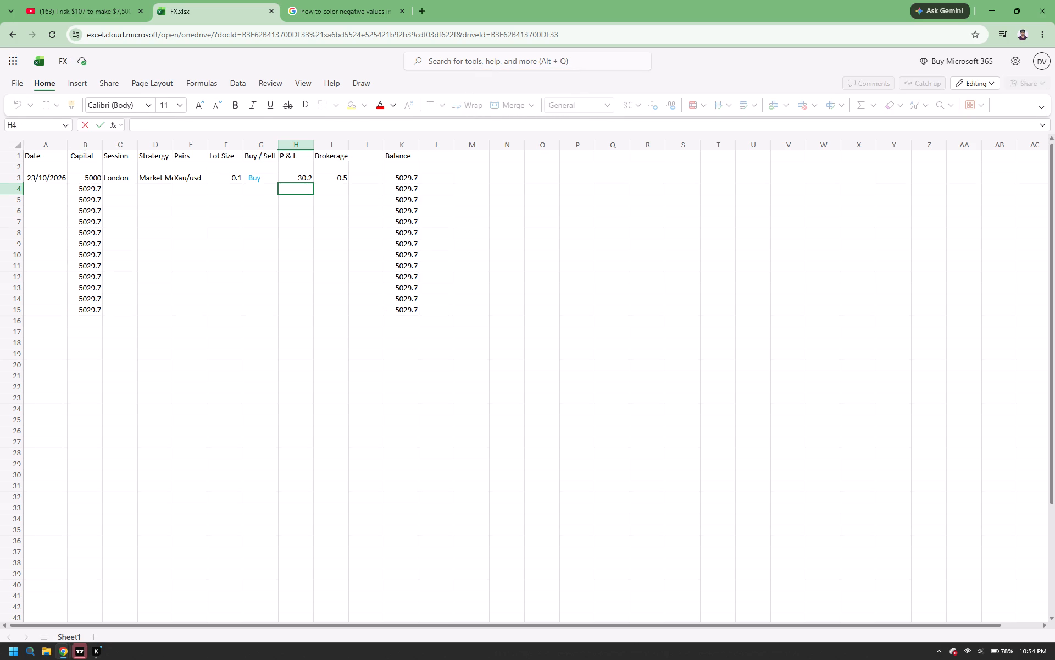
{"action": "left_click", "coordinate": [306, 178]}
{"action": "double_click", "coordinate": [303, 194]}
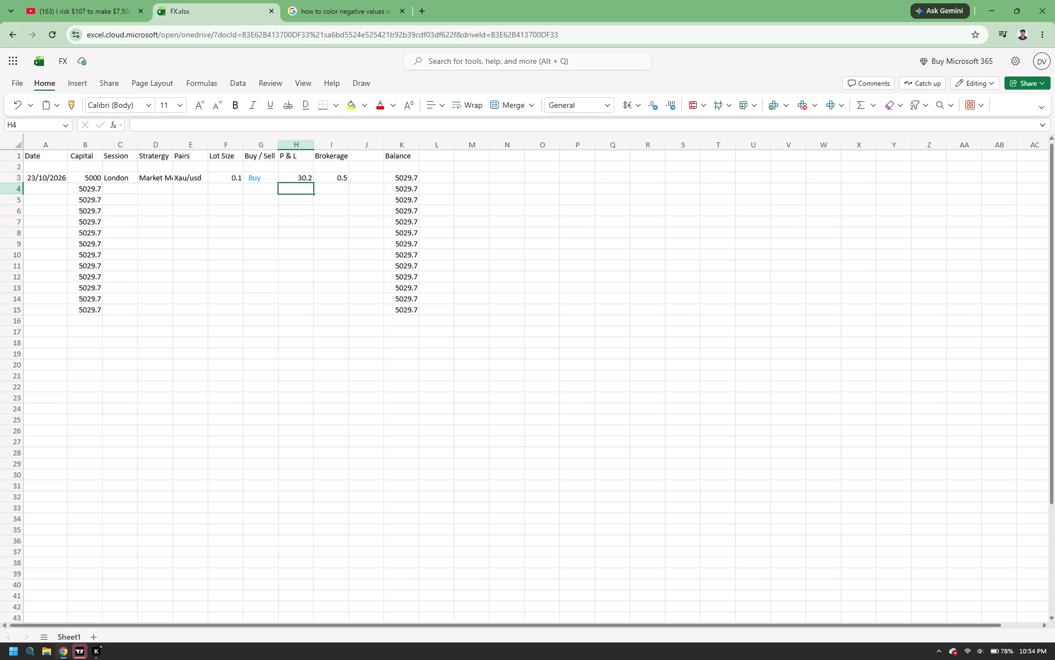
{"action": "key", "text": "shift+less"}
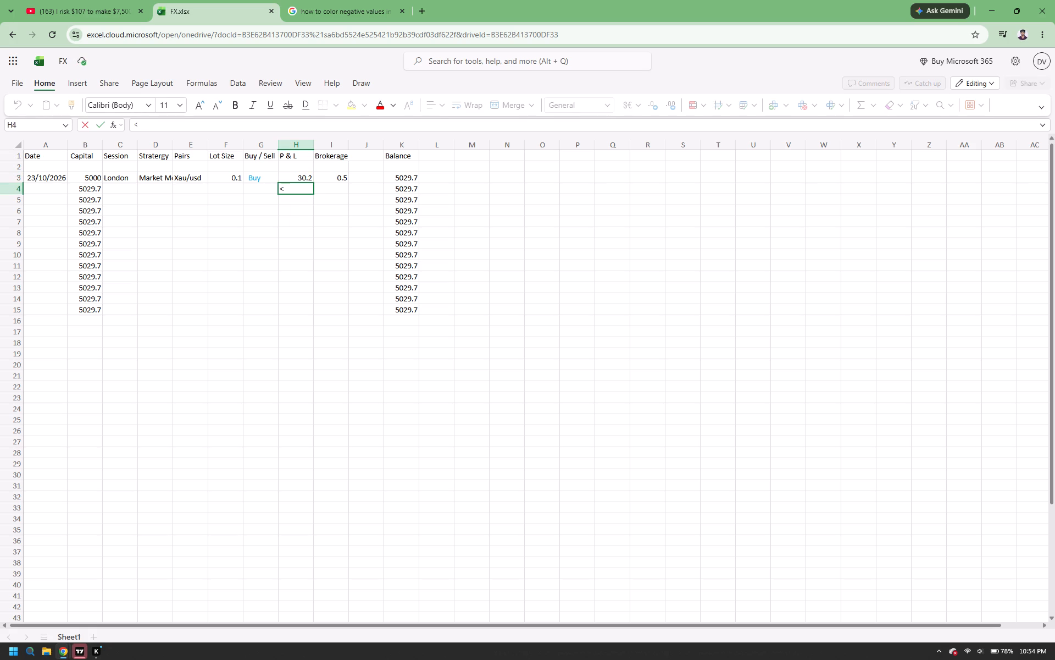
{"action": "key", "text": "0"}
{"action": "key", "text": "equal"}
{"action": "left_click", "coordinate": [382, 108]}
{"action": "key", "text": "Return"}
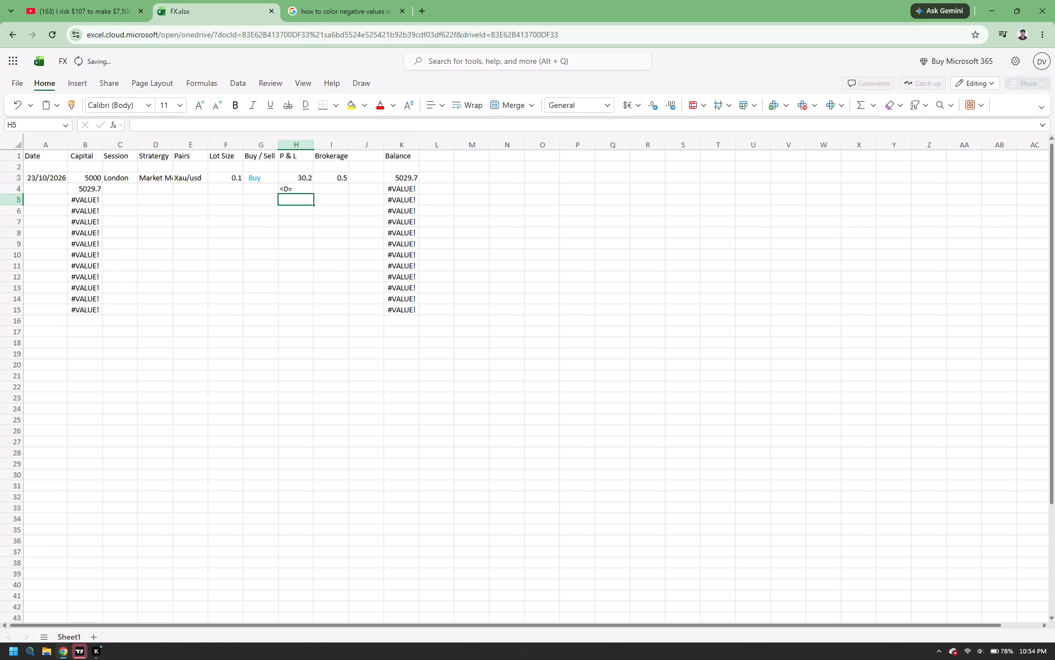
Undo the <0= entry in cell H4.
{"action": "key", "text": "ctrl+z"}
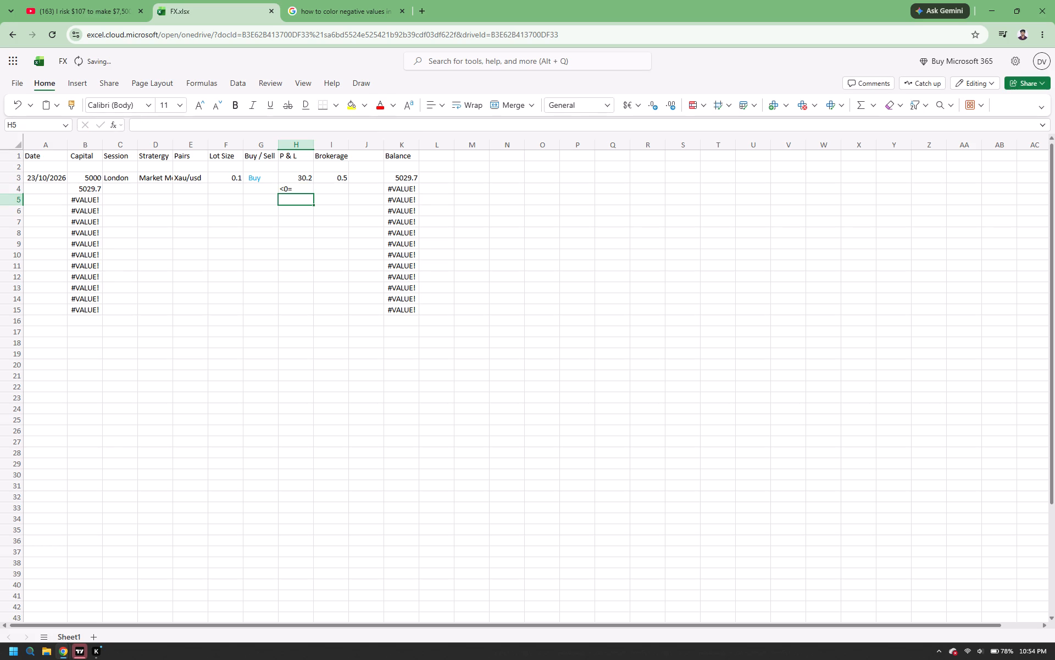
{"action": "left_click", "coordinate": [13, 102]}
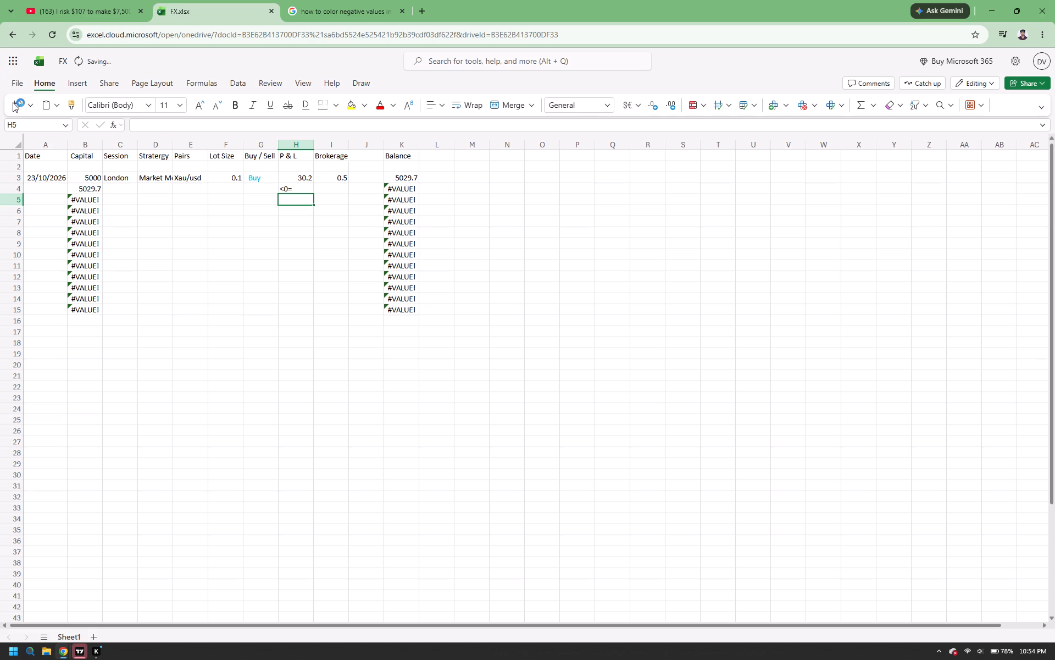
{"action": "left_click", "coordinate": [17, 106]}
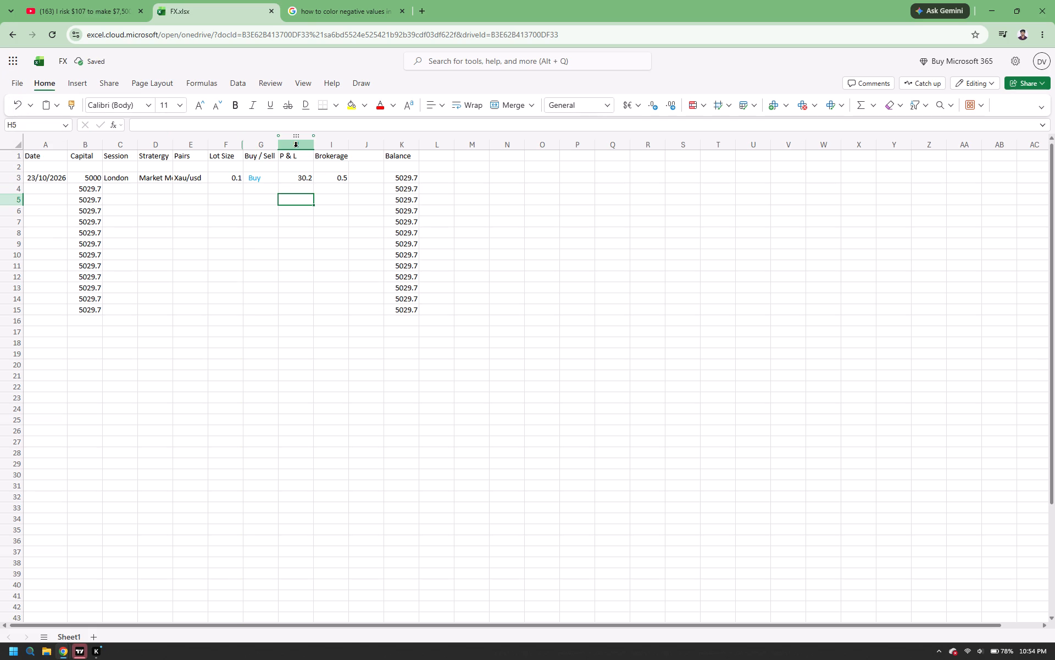
Check the search results on colouring negative values in Excel and return to the FX workbook.
{"action": "left_click", "coordinate": [318, 0]}
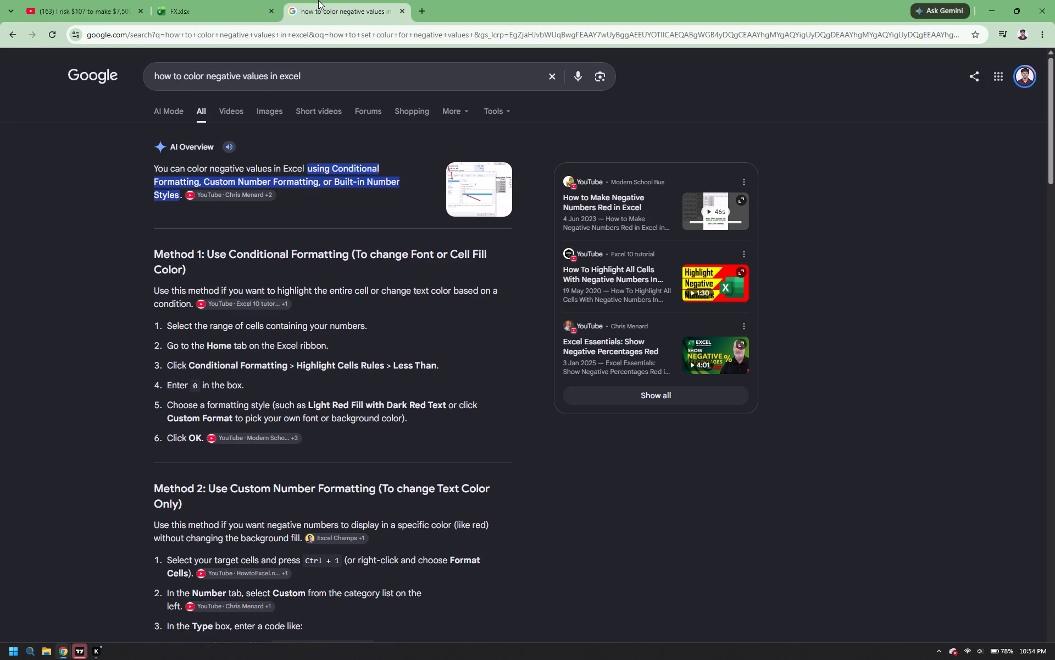
{"action": "left_click", "coordinate": [216, 0]}
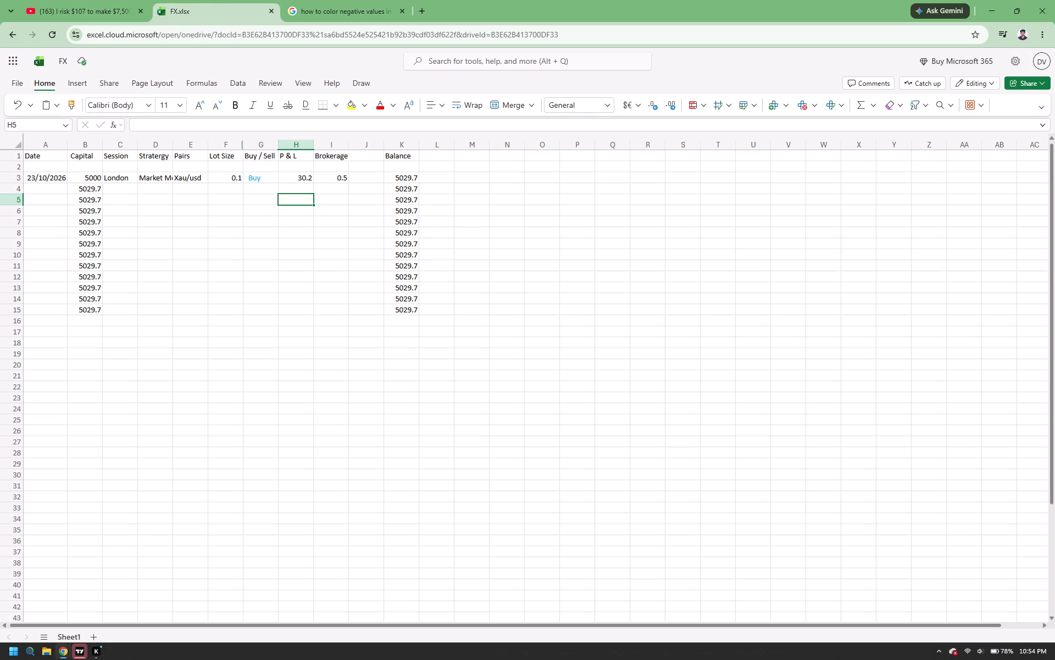
Enter sell in Buy / Sell cell G4 with a red font colour.
{"action": "double_click", "coordinate": [304, 193]}
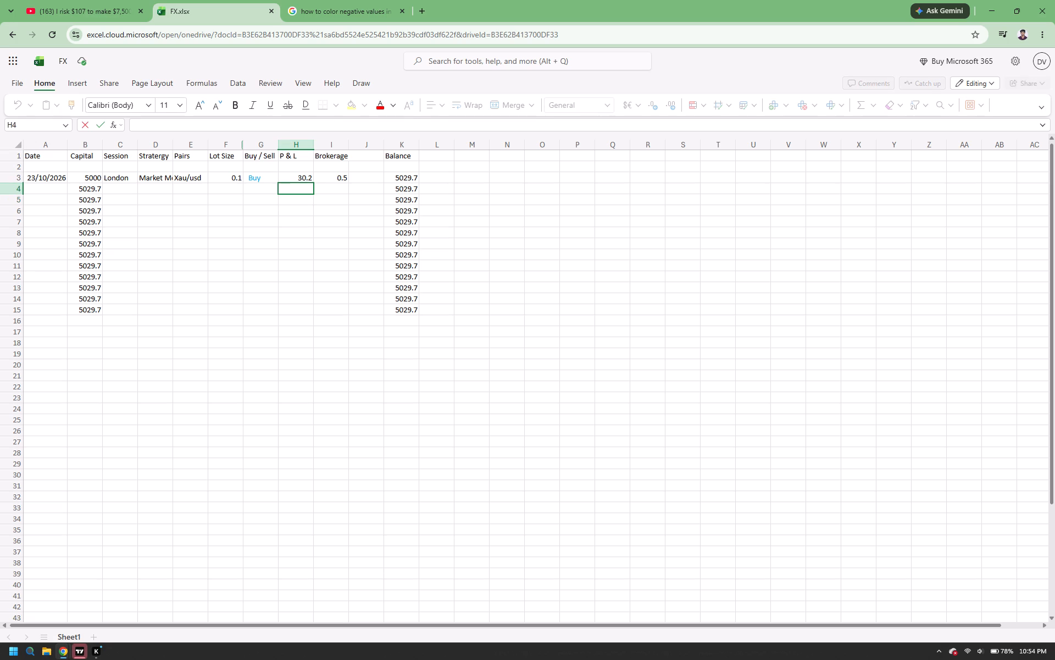
{"action": "double_click", "coordinate": [255, 191]}
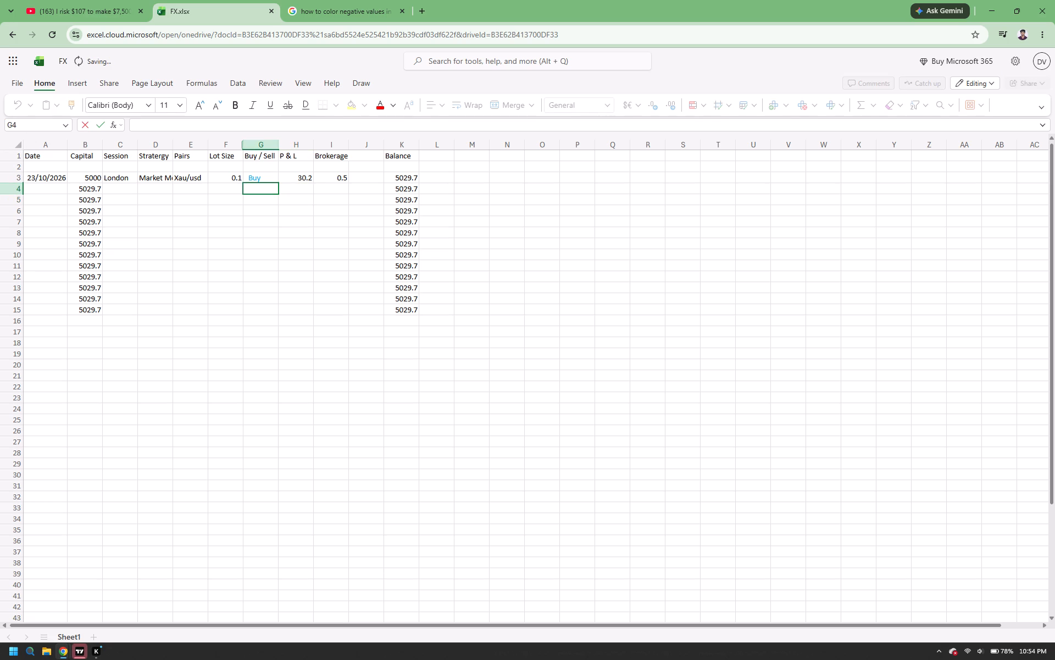
{"action": "left_click", "coordinate": [392, 105]}
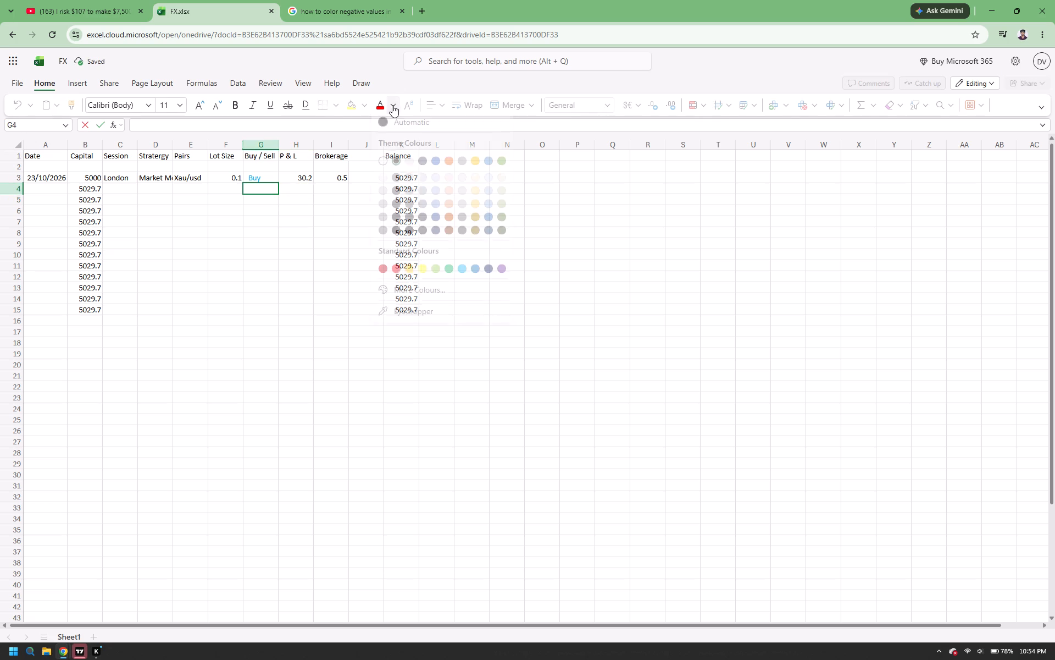
{"action": "left_click", "coordinate": [398, 269]}
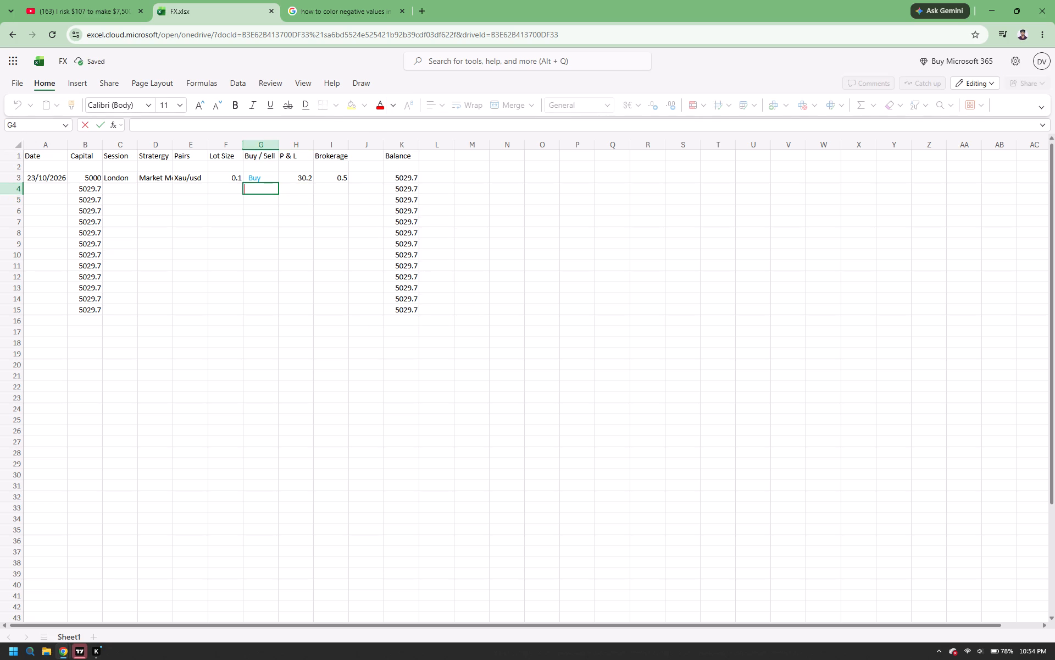
{"action": "type", "text": "se"}
{"action": "type", "text": "ll"}
{"action": "key", "text": "Return"}
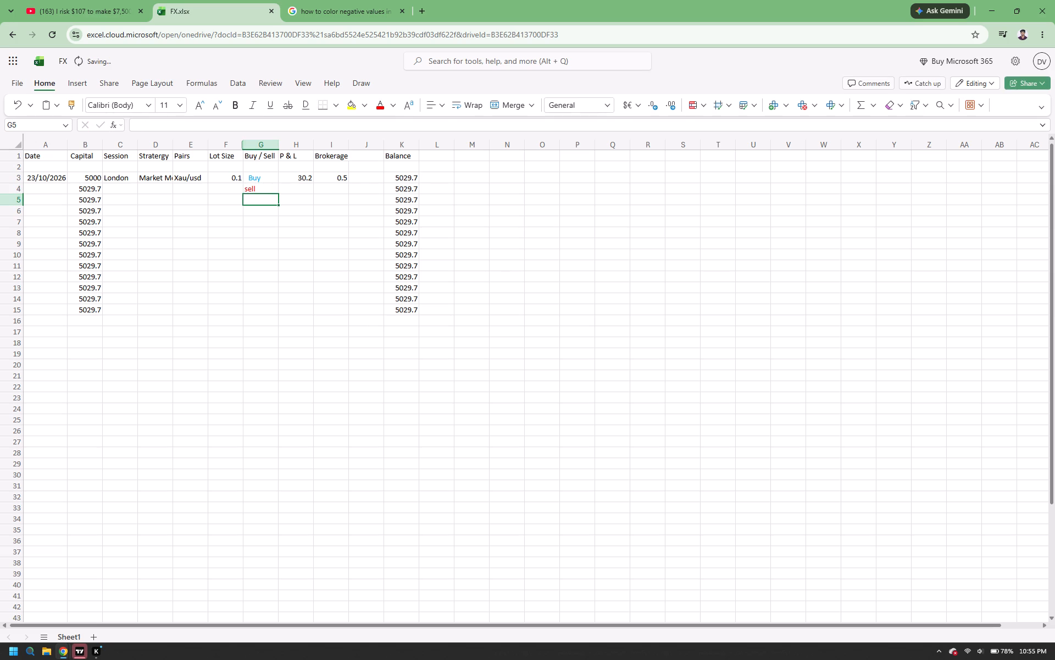
Indent the sell entry in cell G4 with two leading spaces.
{"action": "double_click", "coordinate": [248, 190]}
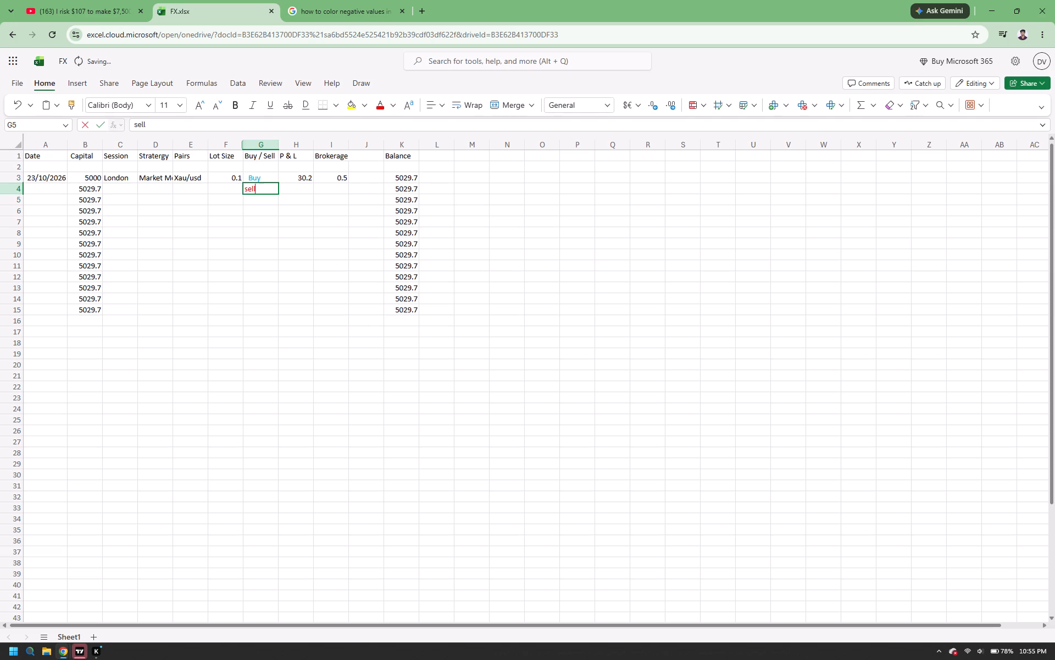
{"action": "left_click", "coordinate": [248, 190]}
{"action": "left_click", "coordinate": [243, 190]}
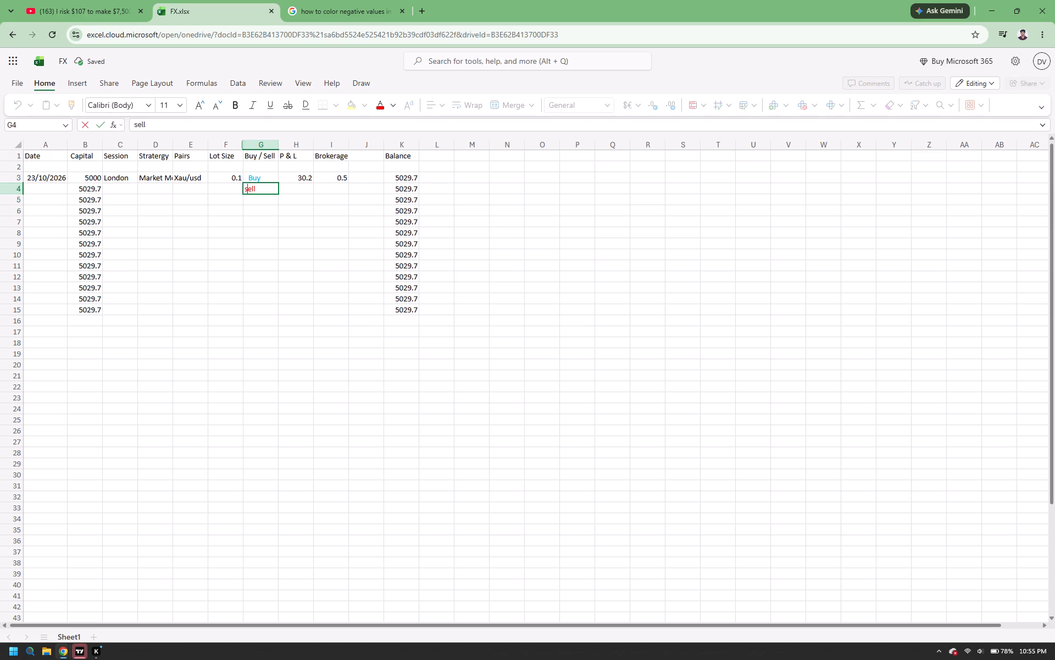
{"action": "key", "text": "space"}
{"action": "key", "text": "space"}
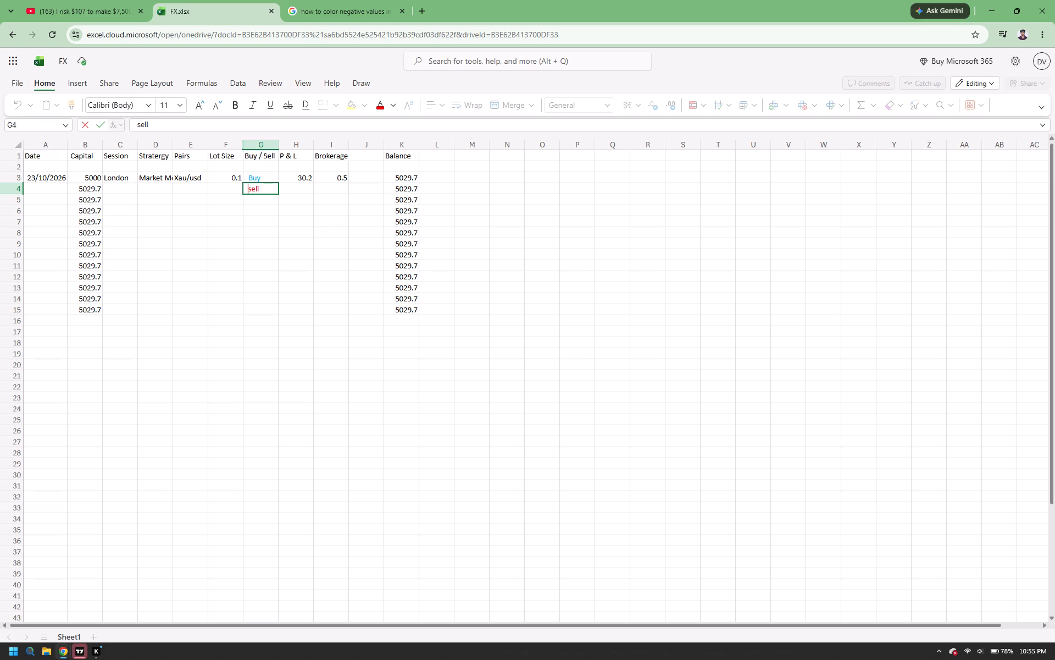
{"action": "left_click", "coordinate": [262, 189]}
{"action": "key", "text": "Return"}
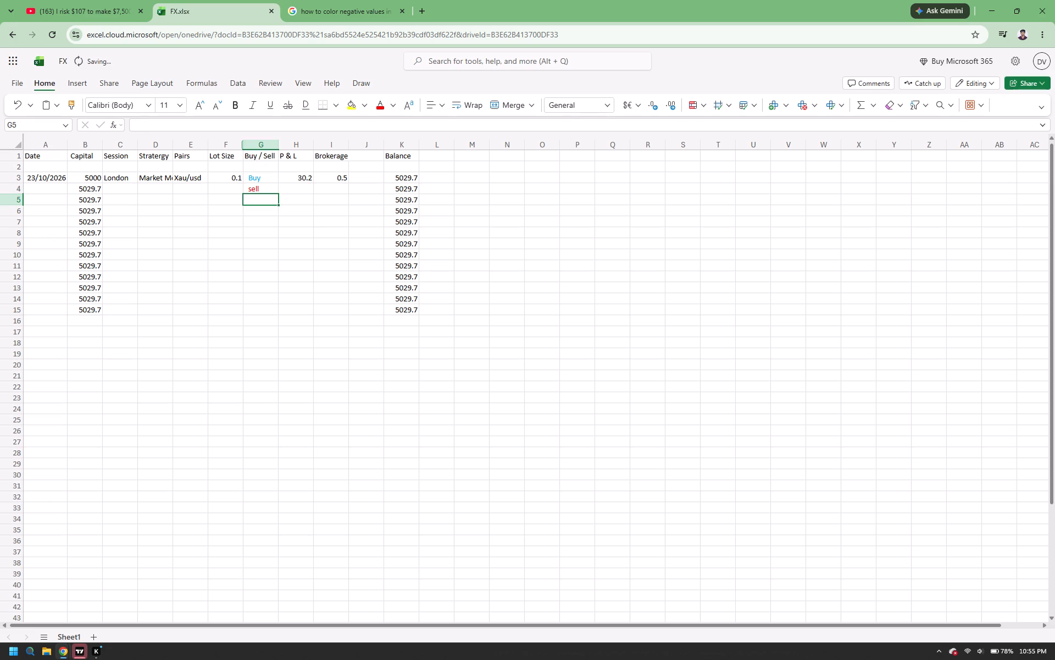
{"action": "double_click", "coordinate": [259, 190]}
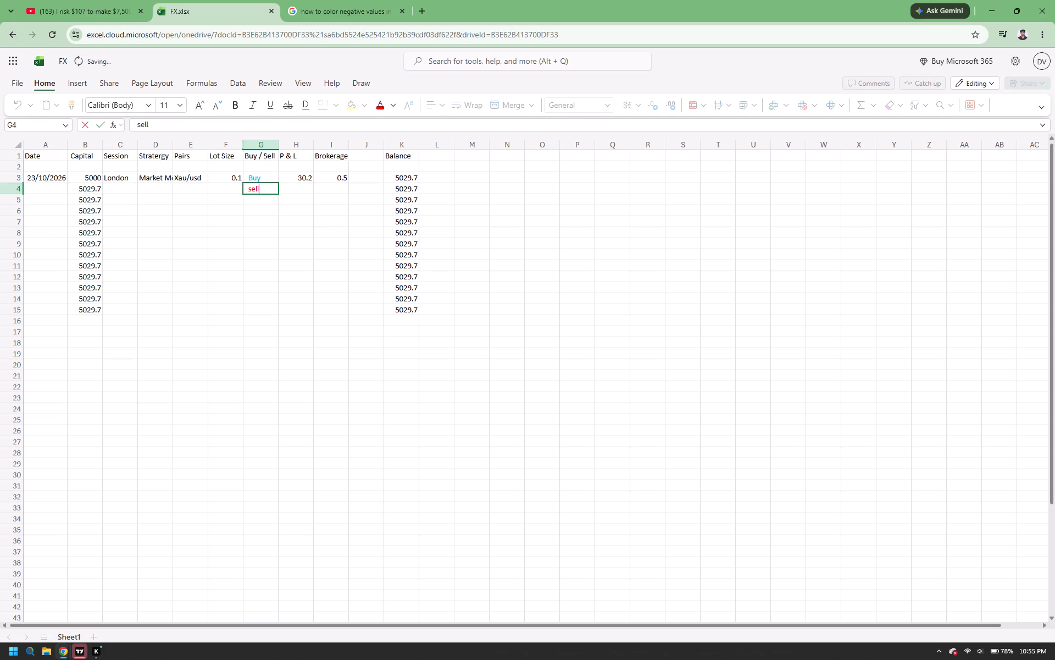
{"action": "left_click", "coordinate": [269, 186]}
{"action": "left_click", "coordinate": [265, 203]}
{"action": "double_click", "coordinate": [265, 203]}
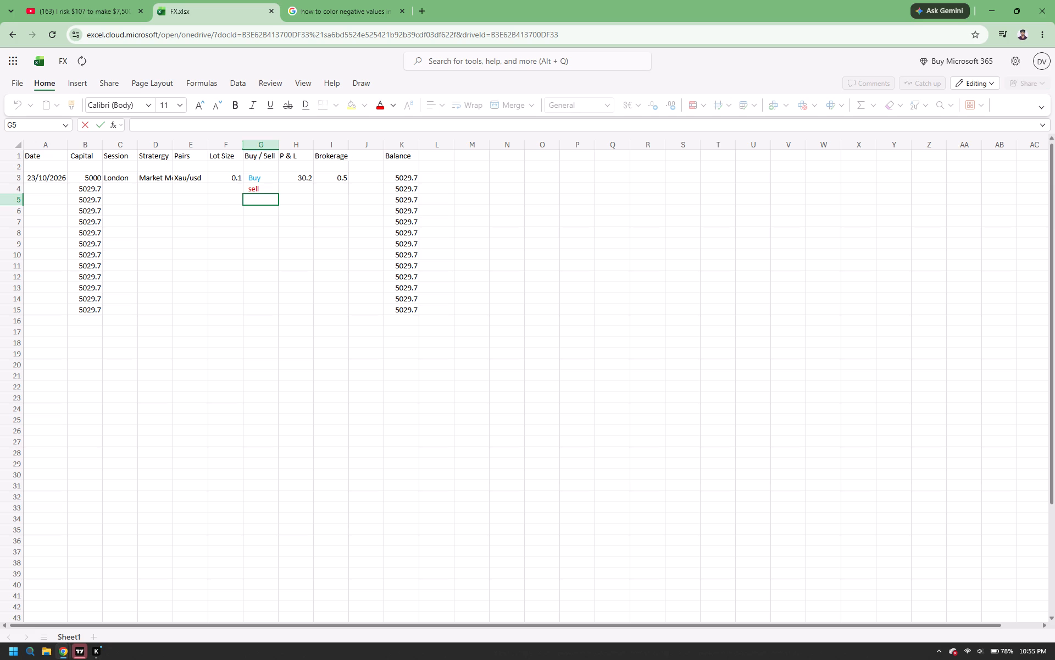
Review the conditional and custom number formatting methods in the search results and return to the FX workbook.
{"action": "left_click", "coordinate": [322, 0]}
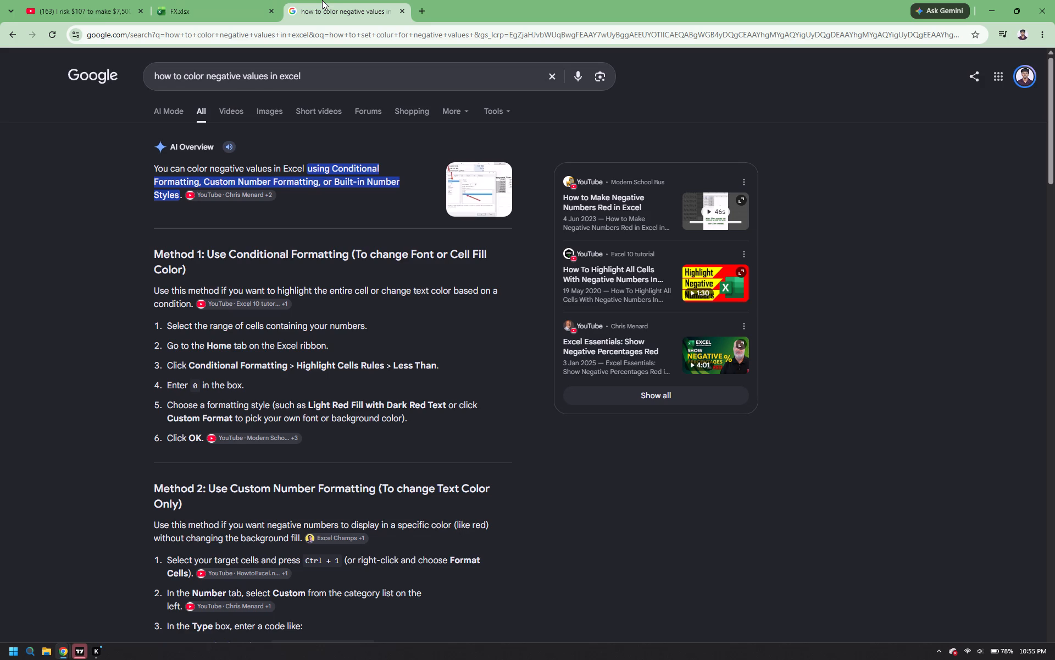
{"action": "scroll", "coordinate": [379, 301], "scroll_direction": "down", "scroll_amount": 2}
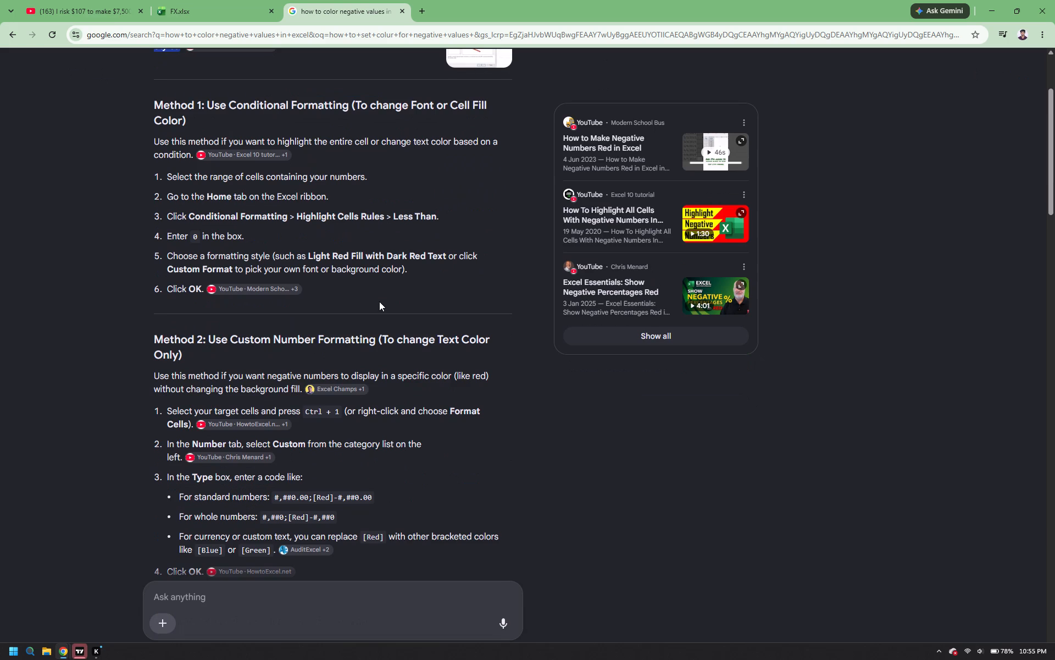
{"action": "left_click_drag", "start_coordinate": [324, 30], "coordinate": [229, 0]}
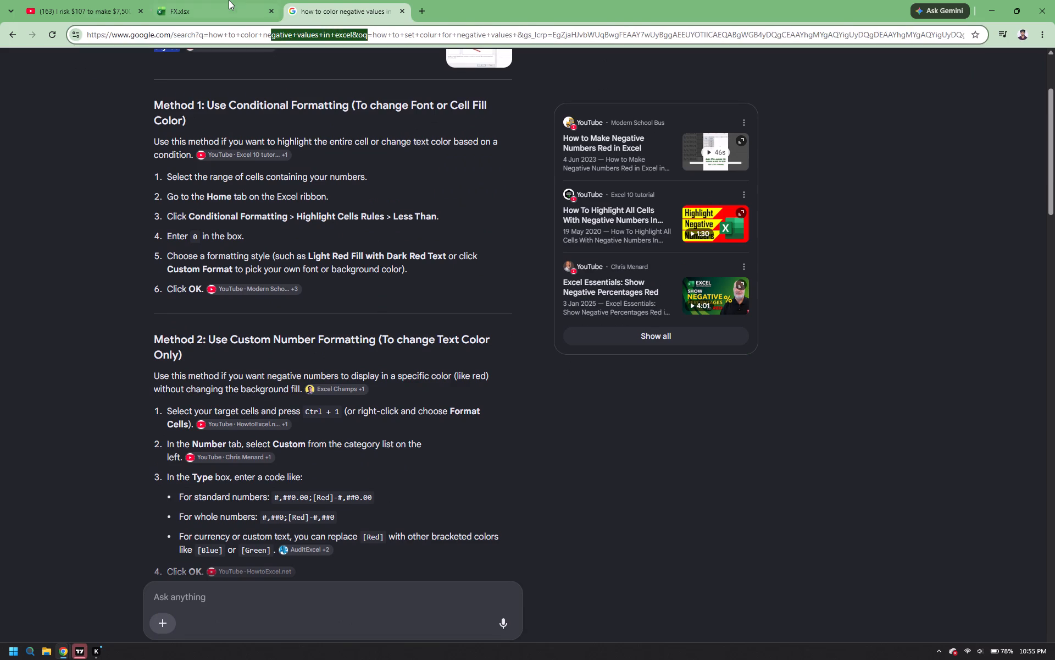
{"action": "left_click", "coordinate": [229, 0]}
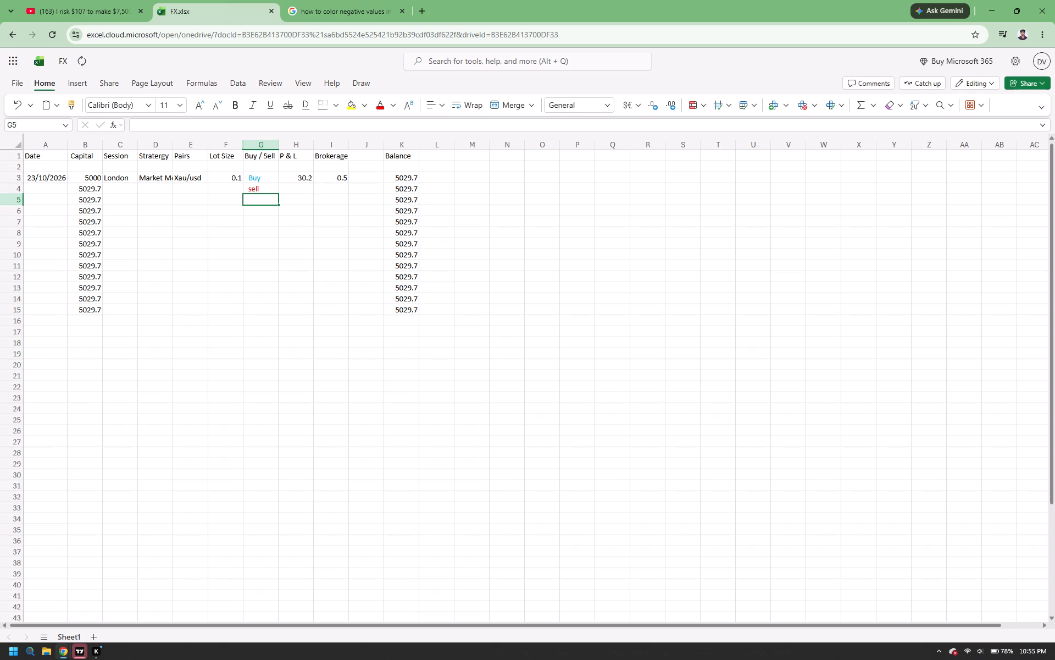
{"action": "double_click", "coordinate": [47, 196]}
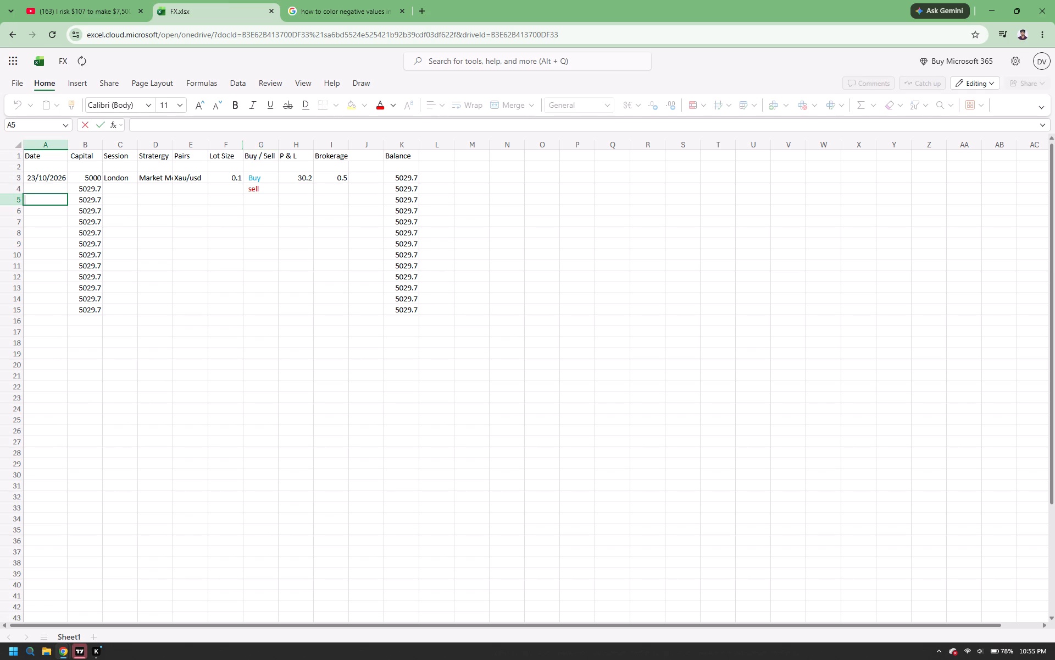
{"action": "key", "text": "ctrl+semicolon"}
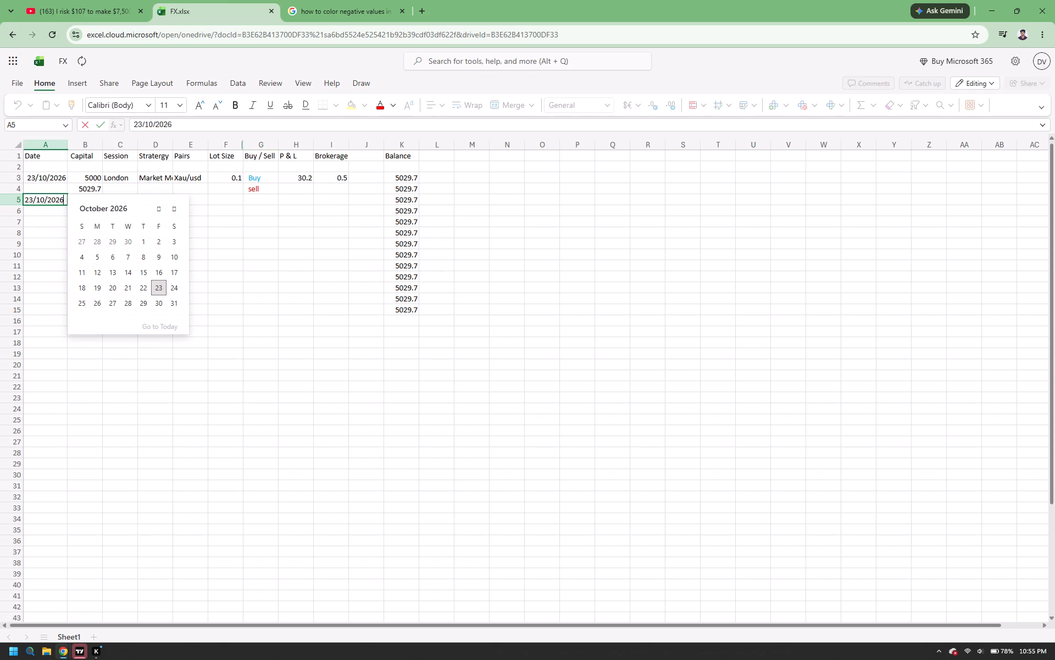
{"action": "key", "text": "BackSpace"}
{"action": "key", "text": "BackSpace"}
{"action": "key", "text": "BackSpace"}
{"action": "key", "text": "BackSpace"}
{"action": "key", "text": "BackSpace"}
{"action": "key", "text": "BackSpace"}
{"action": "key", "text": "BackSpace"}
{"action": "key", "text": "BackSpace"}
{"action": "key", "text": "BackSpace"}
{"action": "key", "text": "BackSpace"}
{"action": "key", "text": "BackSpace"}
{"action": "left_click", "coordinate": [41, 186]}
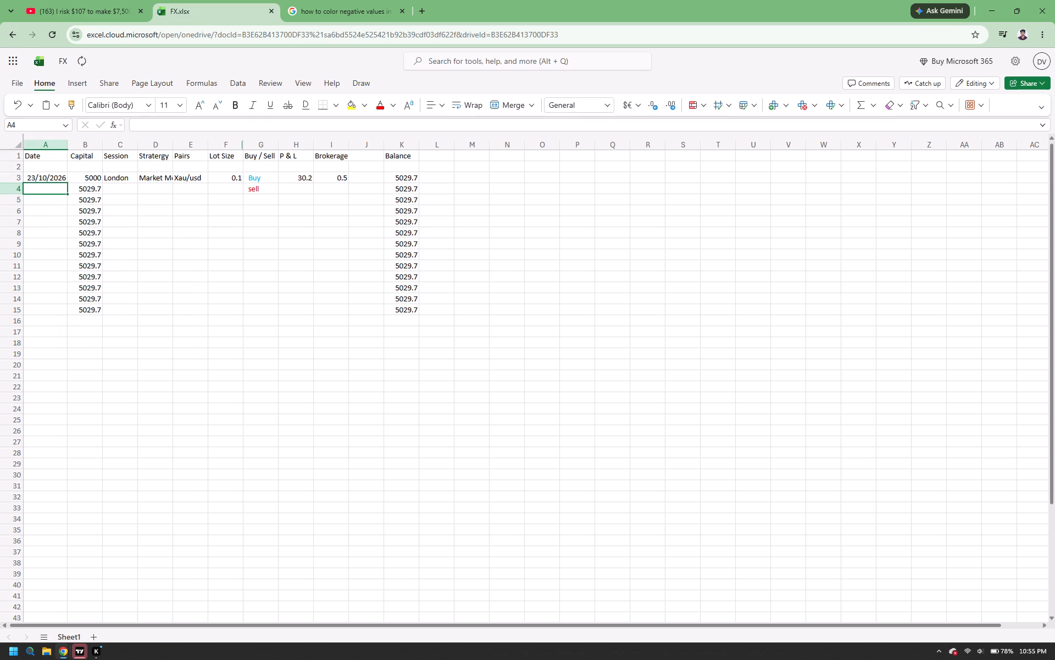
Read the custom and built-in number formatting methods for negative values in the search results, returning to the FX workbook.
{"action": "double_click", "coordinate": [301, 194]}
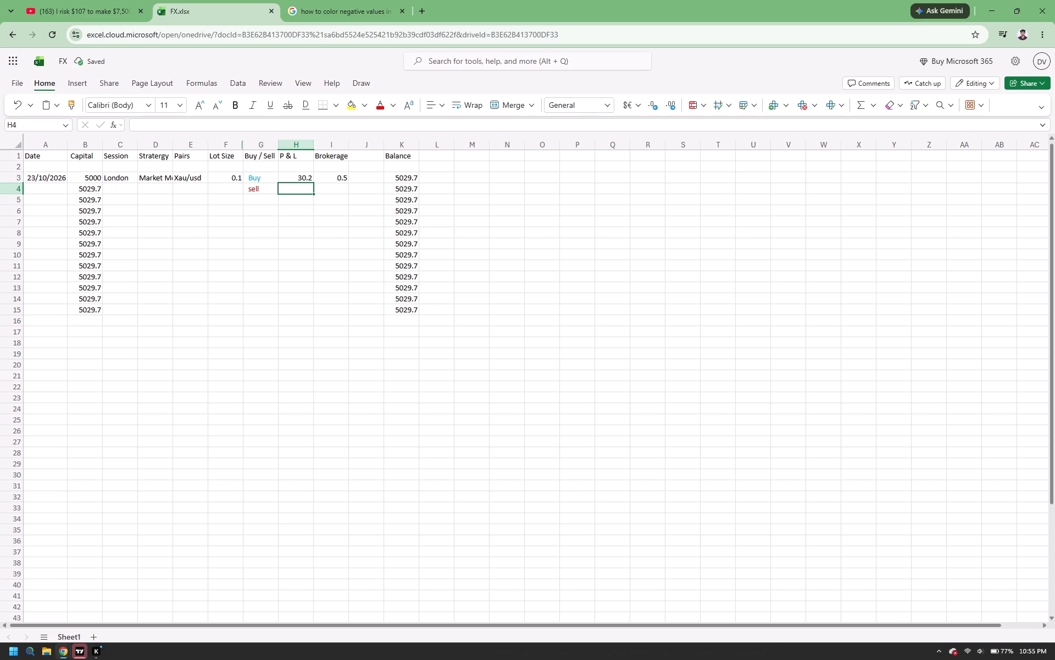
{"action": "left_click", "coordinate": [321, 0]}
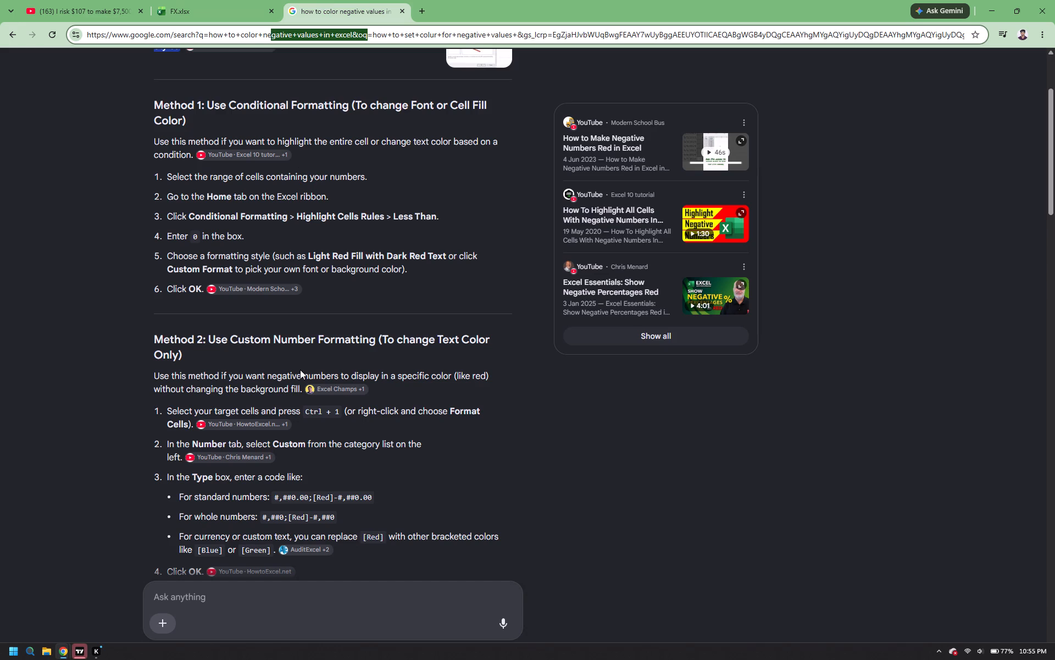
{"action": "scroll", "coordinate": [300, 370], "scroll_direction": "down", "scroll_amount": 3}
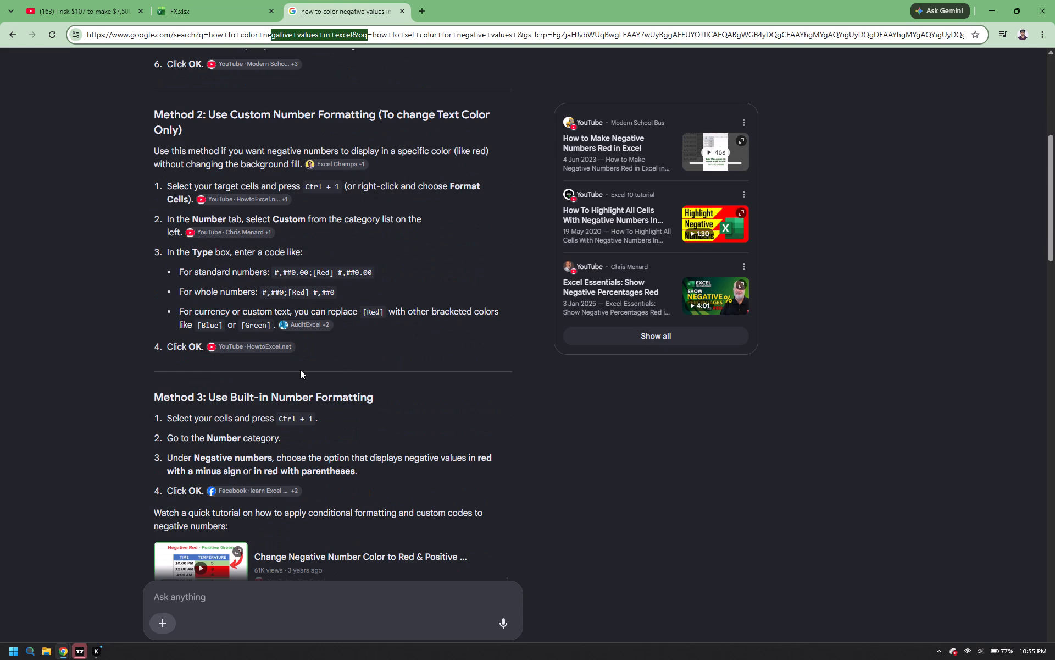
{"action": "left_click", "coordinate": [226, 0]}
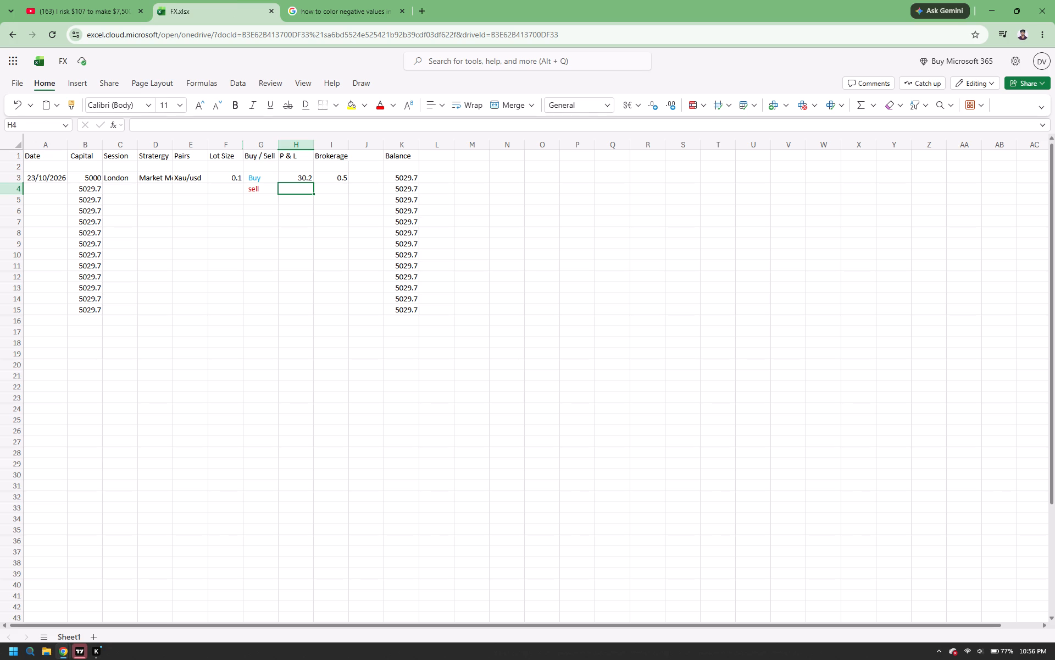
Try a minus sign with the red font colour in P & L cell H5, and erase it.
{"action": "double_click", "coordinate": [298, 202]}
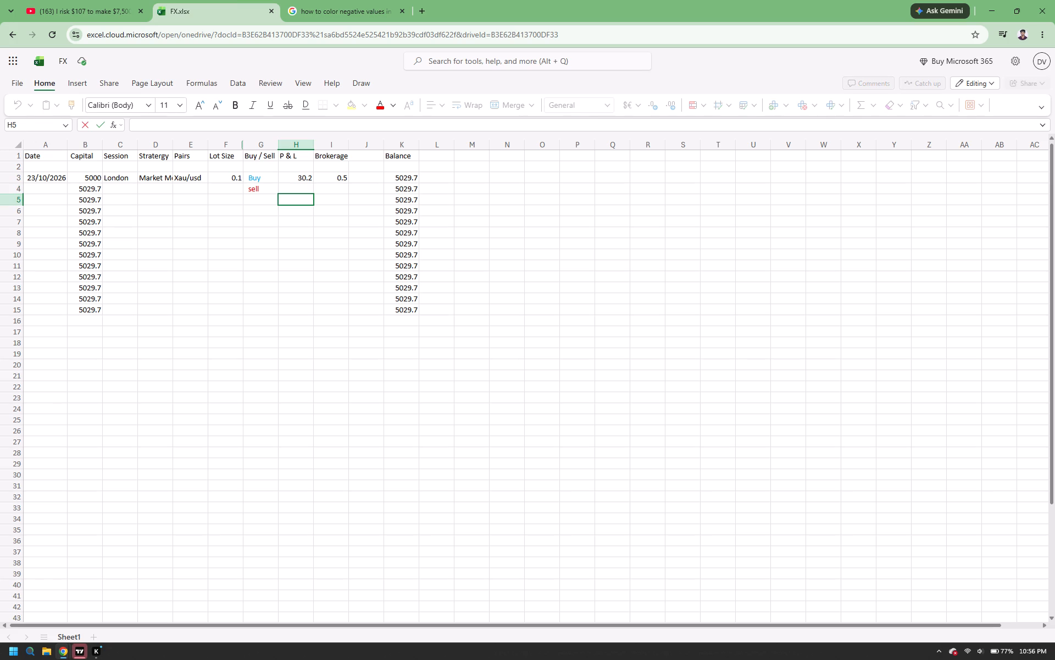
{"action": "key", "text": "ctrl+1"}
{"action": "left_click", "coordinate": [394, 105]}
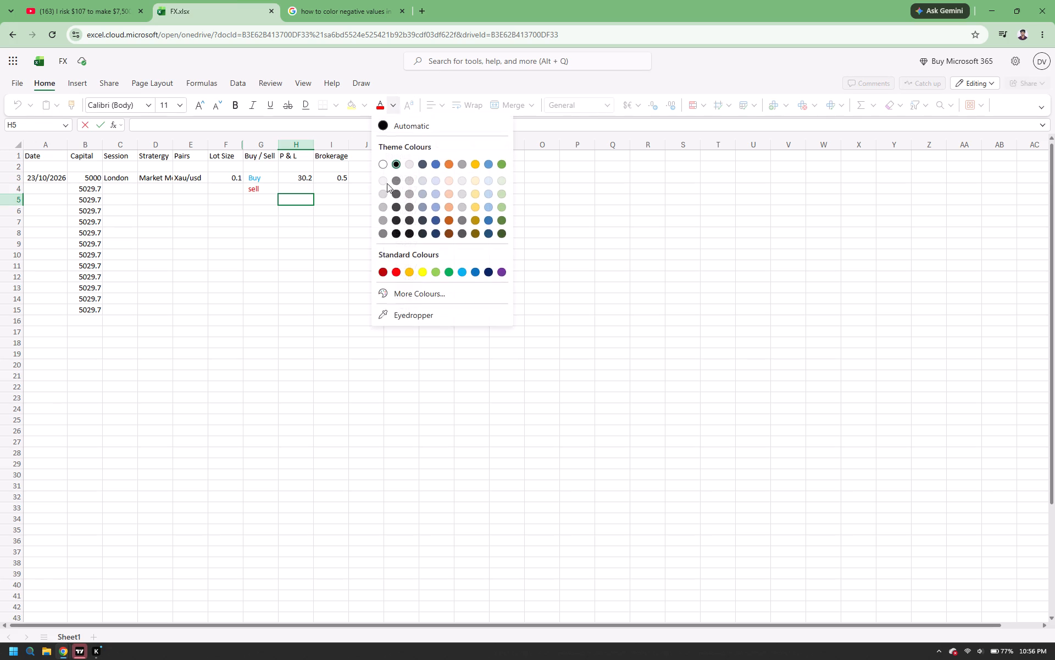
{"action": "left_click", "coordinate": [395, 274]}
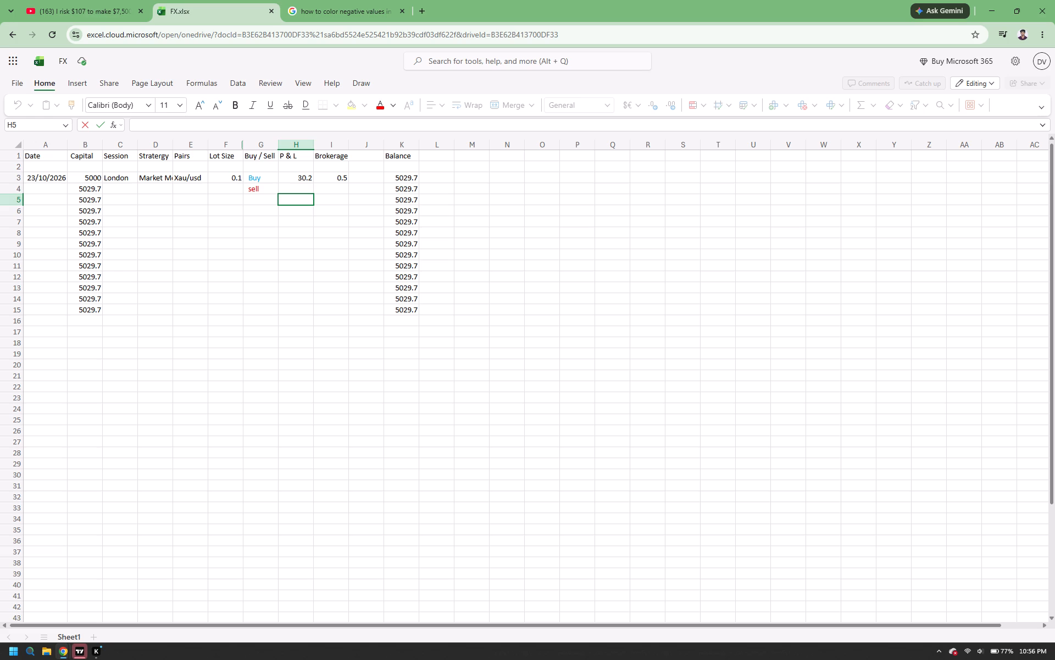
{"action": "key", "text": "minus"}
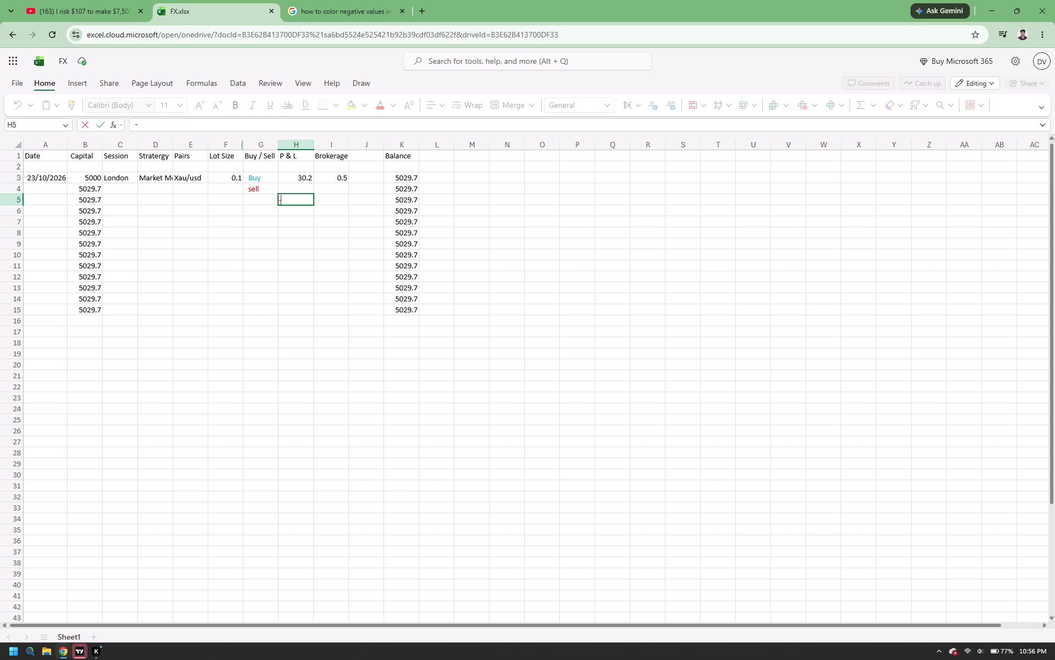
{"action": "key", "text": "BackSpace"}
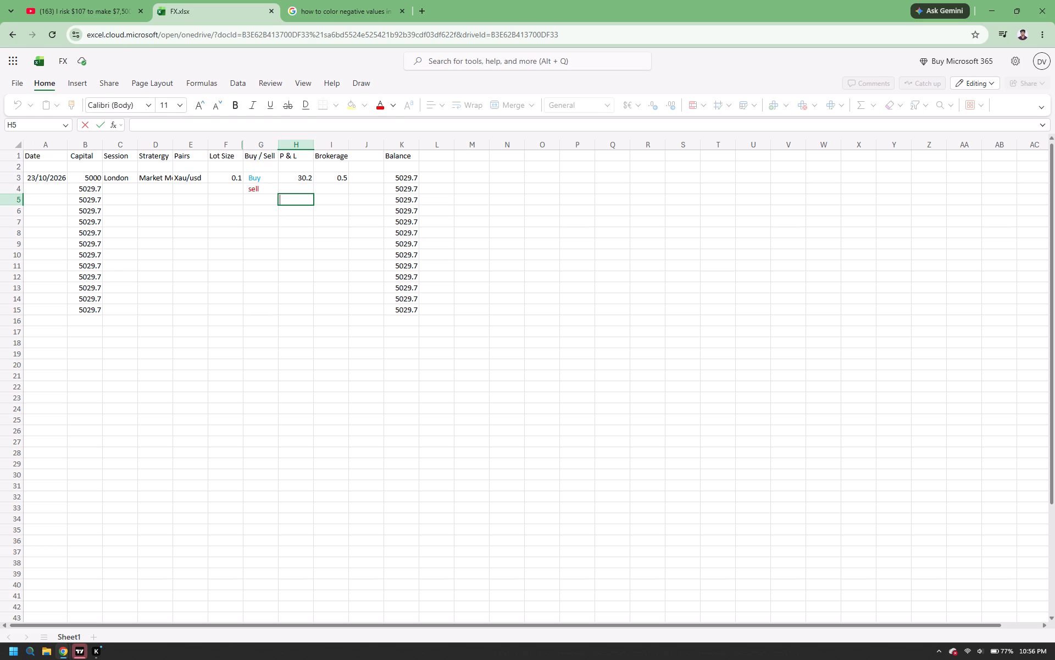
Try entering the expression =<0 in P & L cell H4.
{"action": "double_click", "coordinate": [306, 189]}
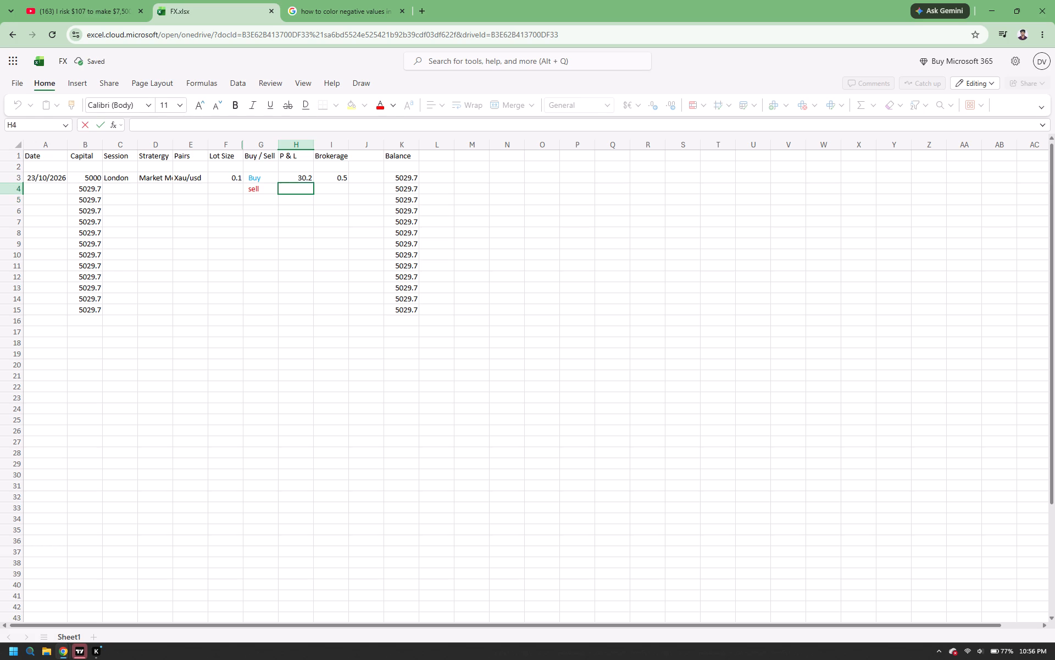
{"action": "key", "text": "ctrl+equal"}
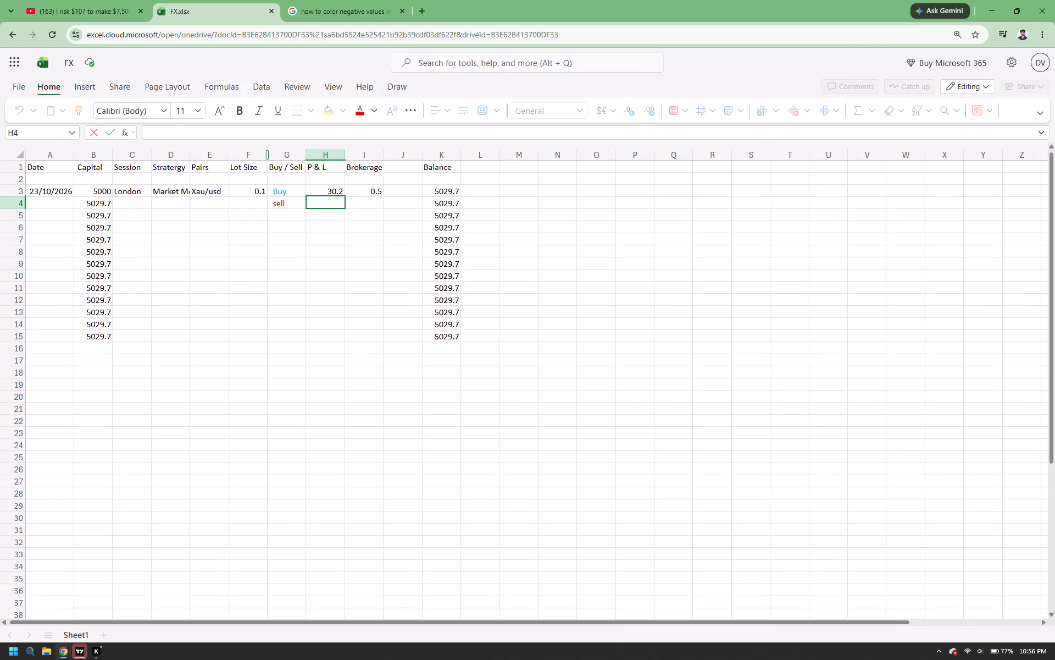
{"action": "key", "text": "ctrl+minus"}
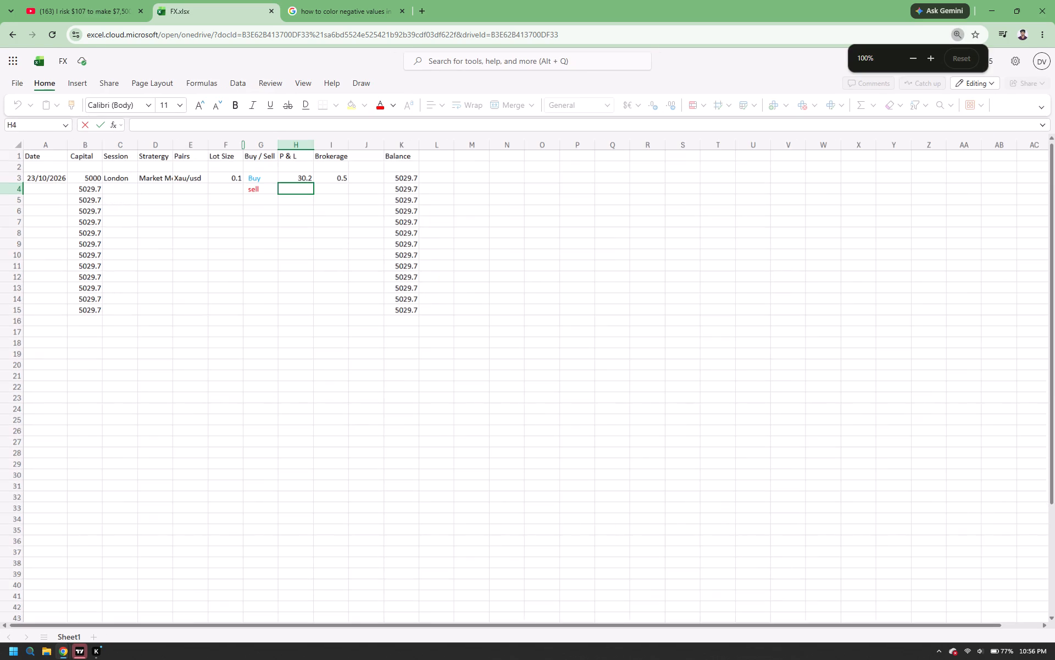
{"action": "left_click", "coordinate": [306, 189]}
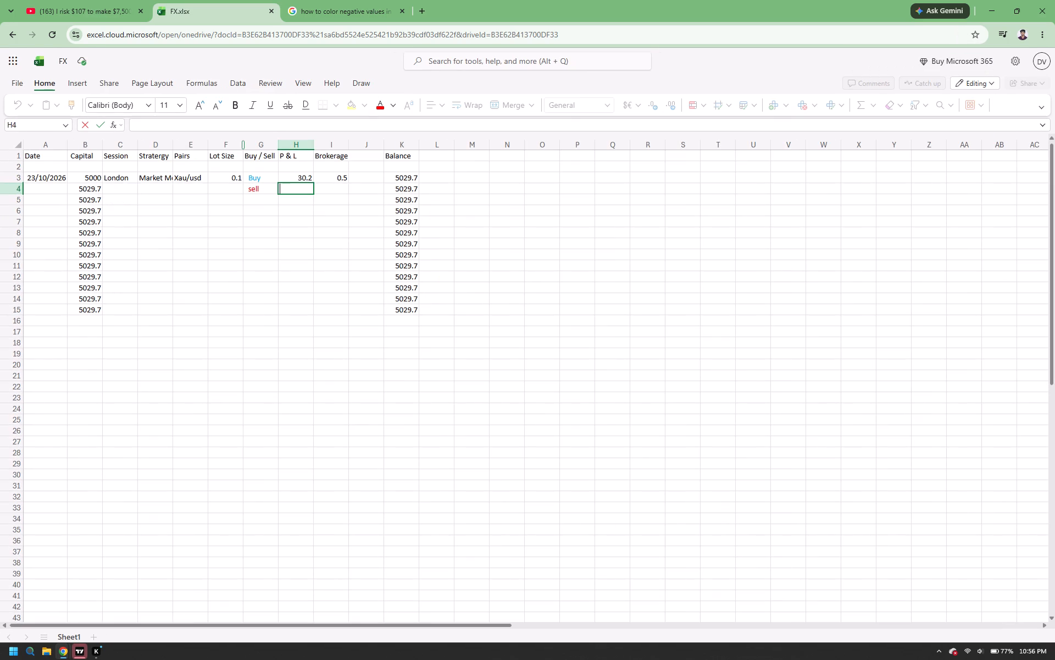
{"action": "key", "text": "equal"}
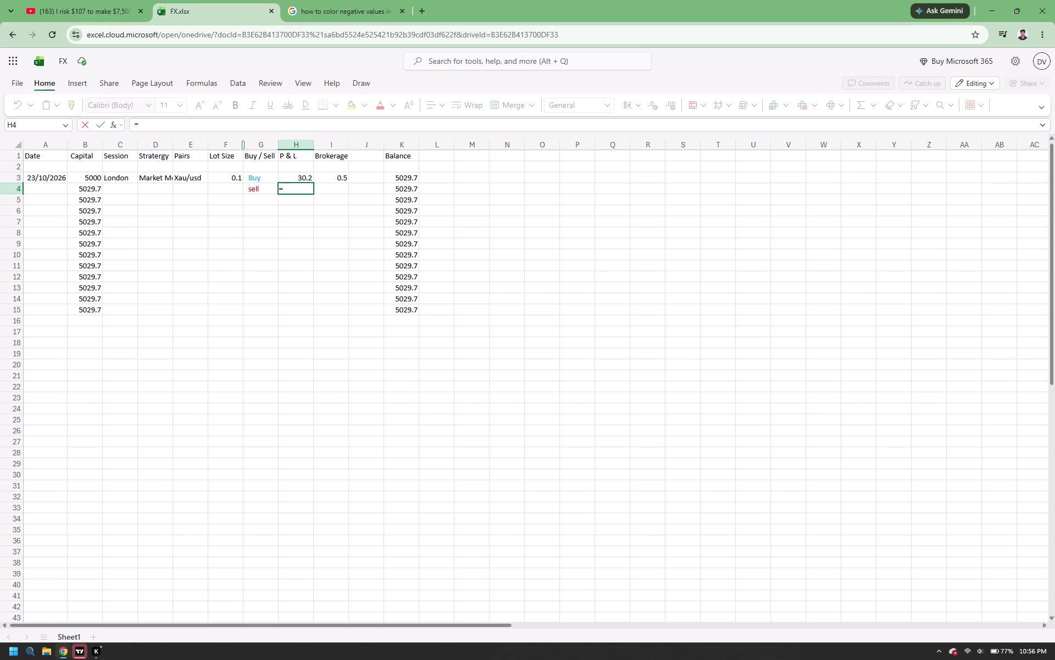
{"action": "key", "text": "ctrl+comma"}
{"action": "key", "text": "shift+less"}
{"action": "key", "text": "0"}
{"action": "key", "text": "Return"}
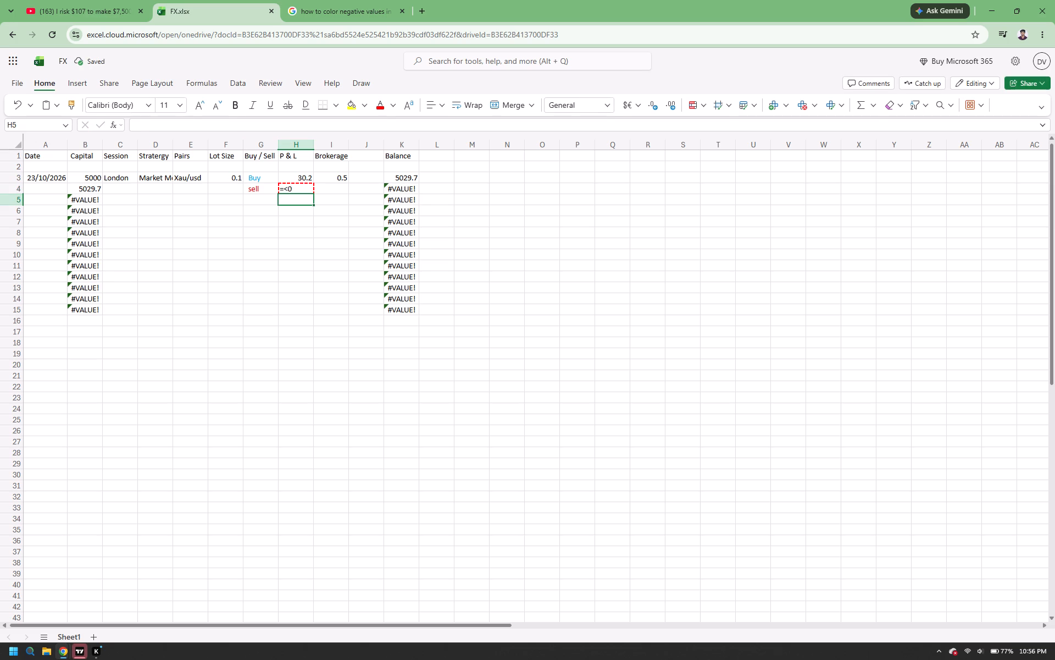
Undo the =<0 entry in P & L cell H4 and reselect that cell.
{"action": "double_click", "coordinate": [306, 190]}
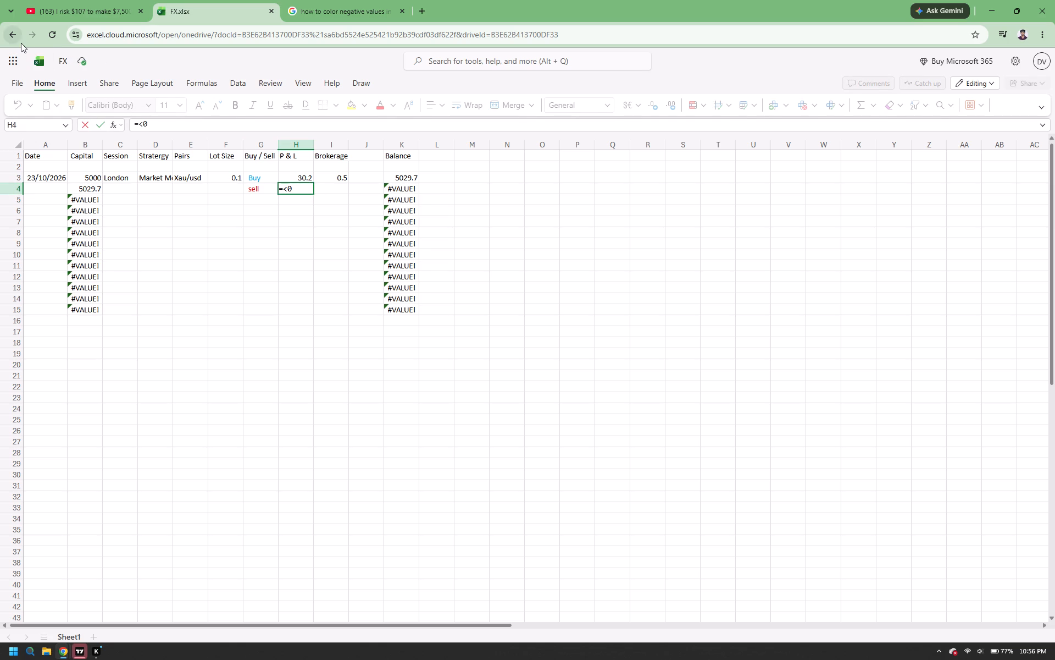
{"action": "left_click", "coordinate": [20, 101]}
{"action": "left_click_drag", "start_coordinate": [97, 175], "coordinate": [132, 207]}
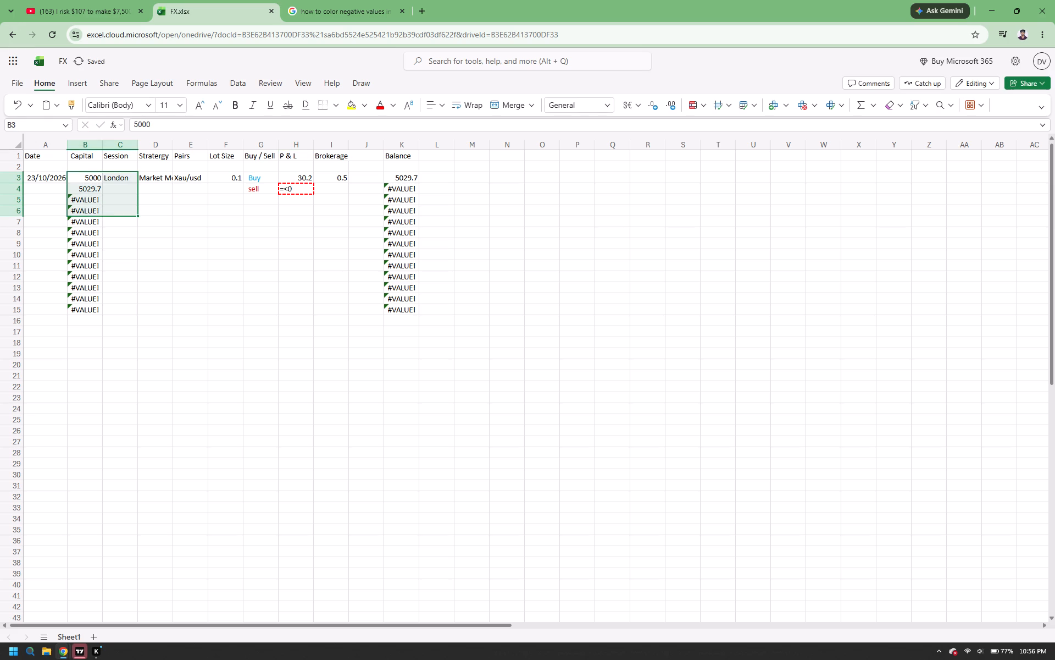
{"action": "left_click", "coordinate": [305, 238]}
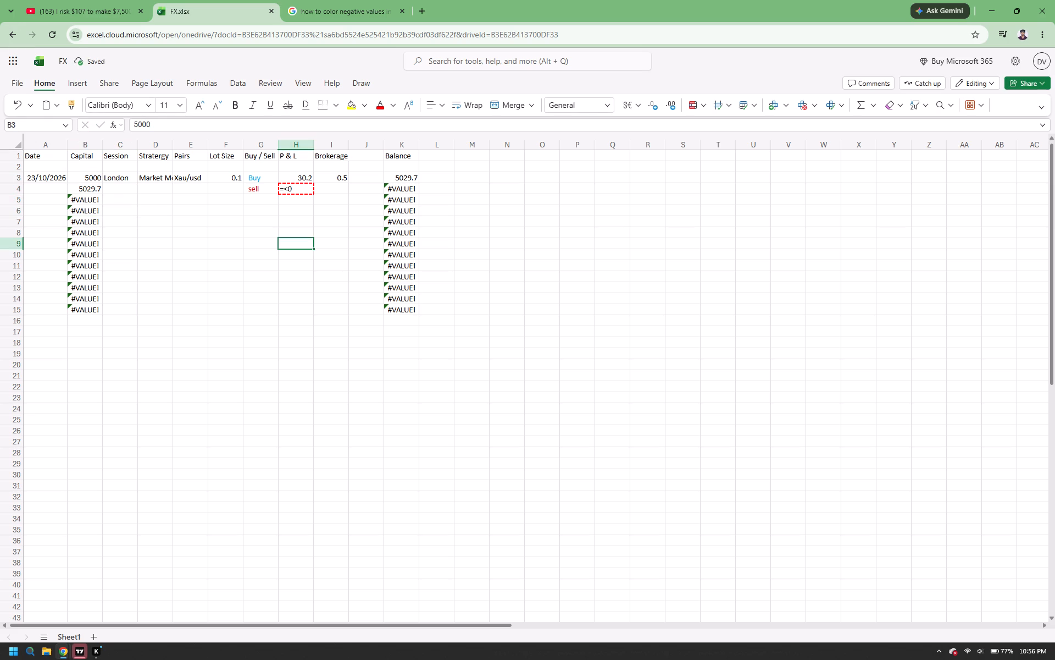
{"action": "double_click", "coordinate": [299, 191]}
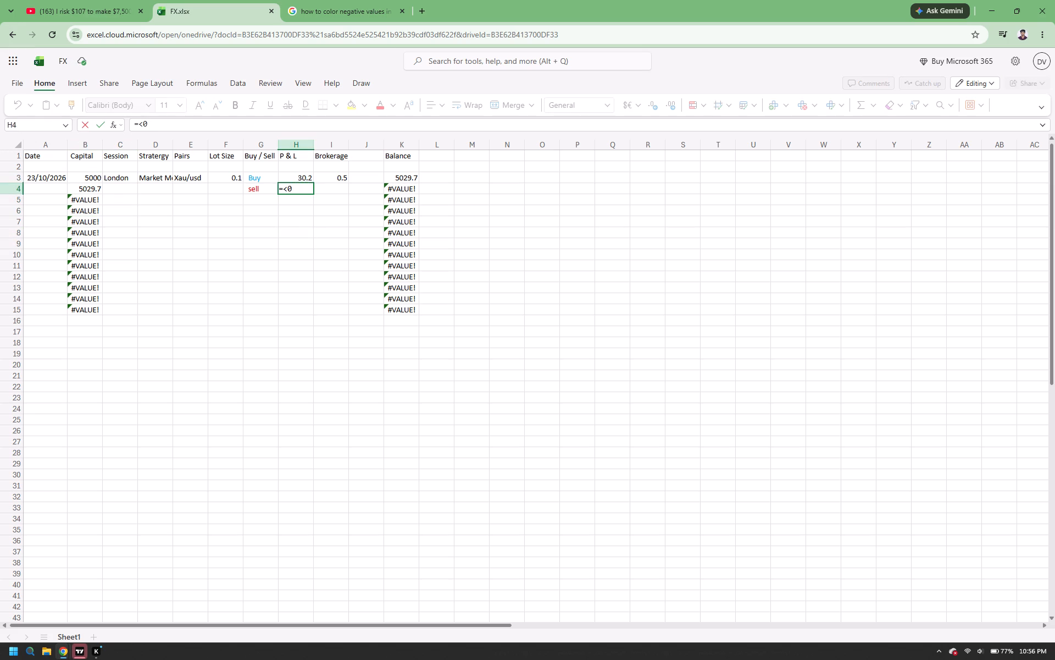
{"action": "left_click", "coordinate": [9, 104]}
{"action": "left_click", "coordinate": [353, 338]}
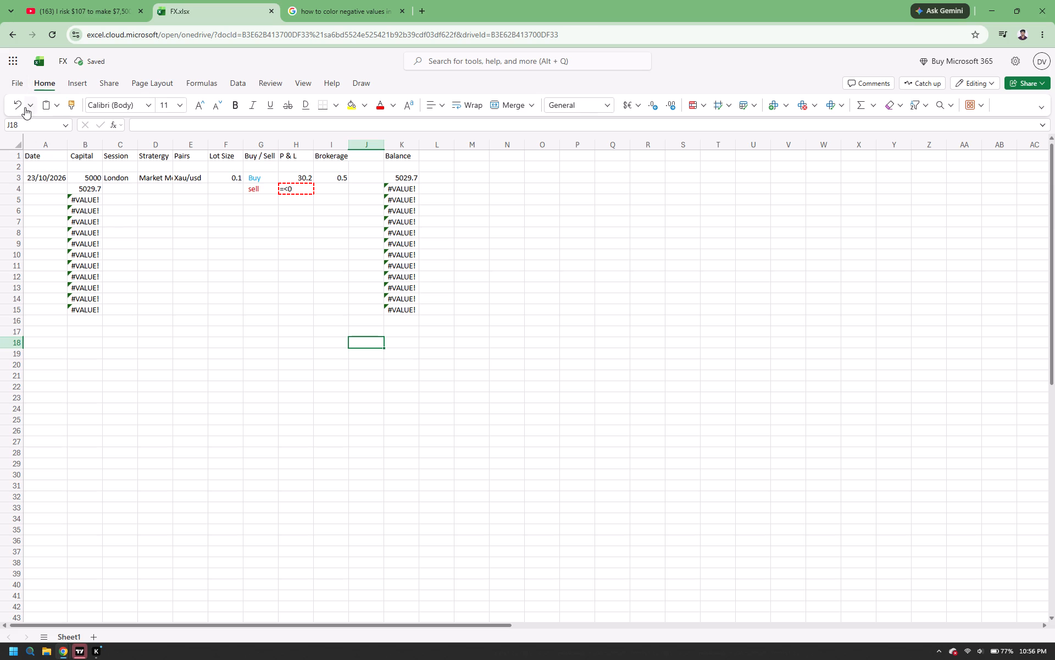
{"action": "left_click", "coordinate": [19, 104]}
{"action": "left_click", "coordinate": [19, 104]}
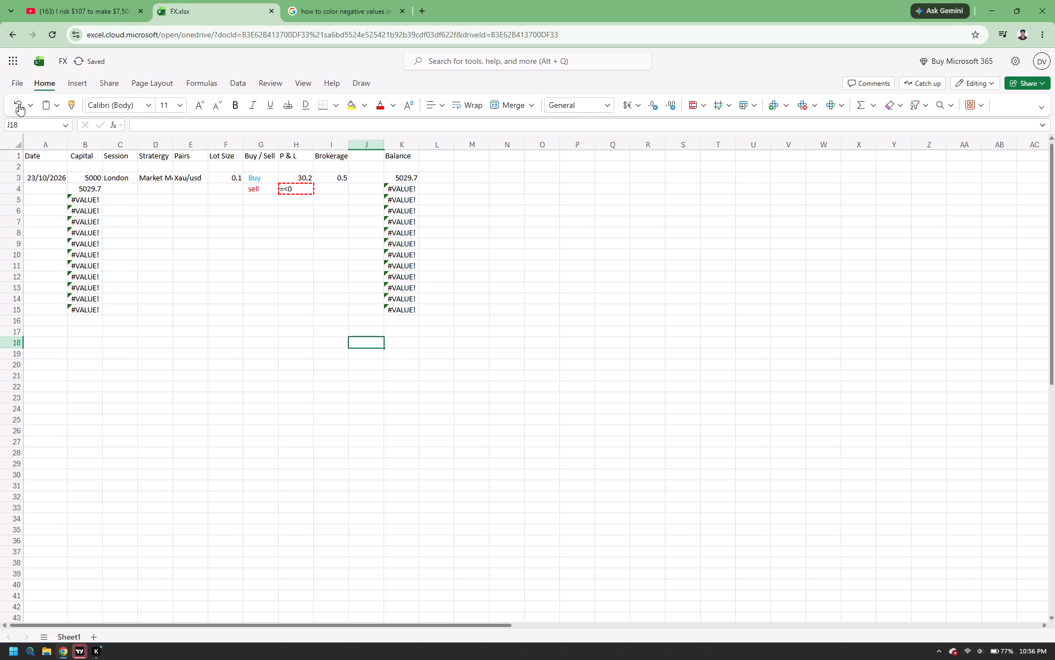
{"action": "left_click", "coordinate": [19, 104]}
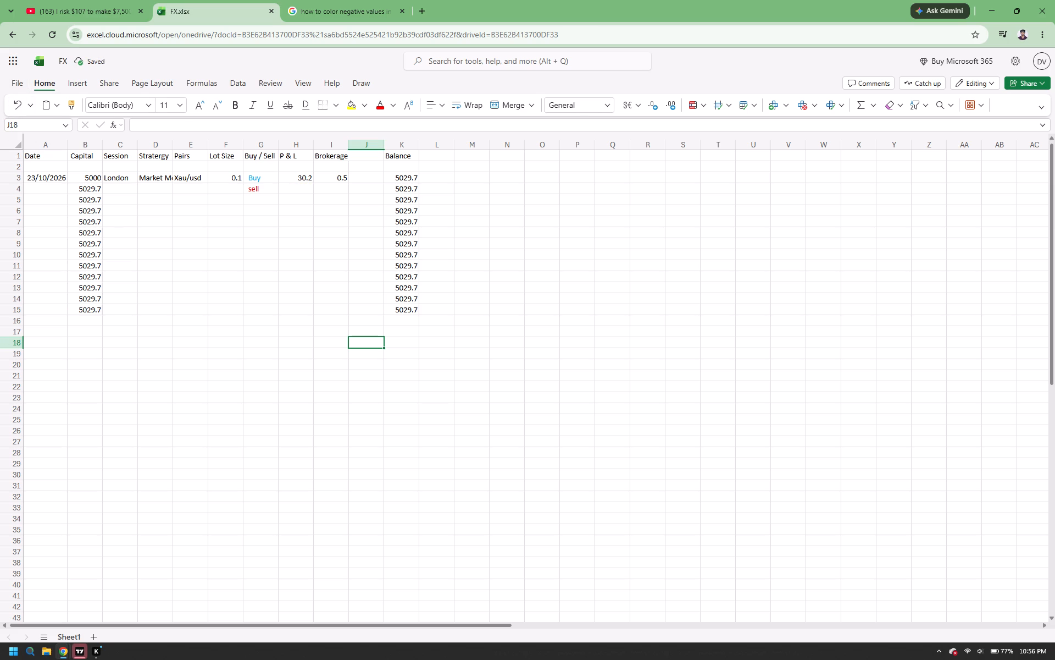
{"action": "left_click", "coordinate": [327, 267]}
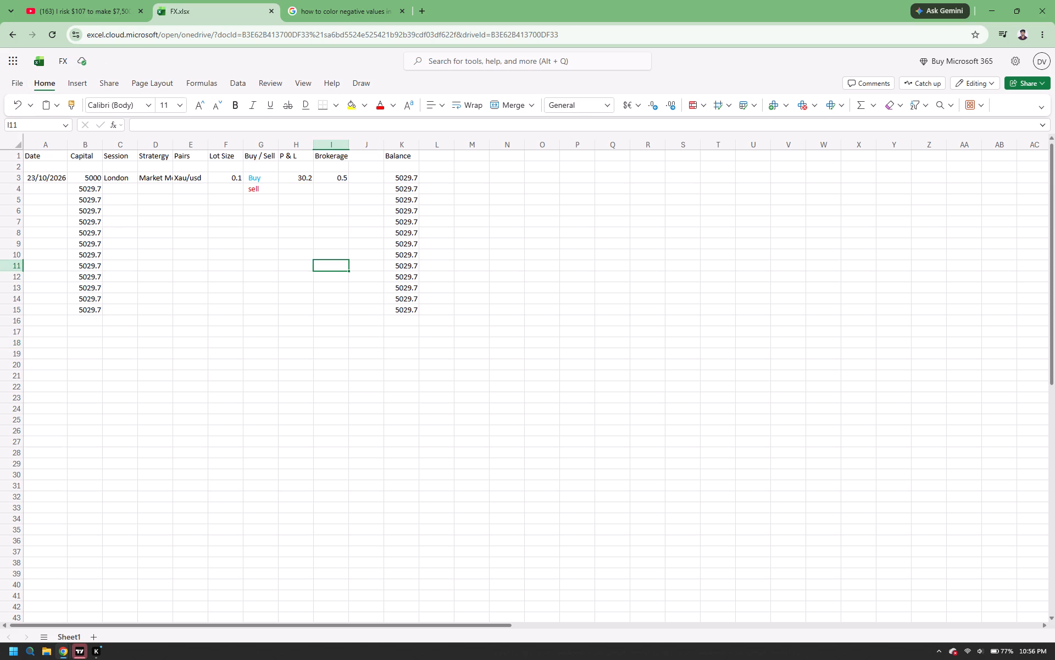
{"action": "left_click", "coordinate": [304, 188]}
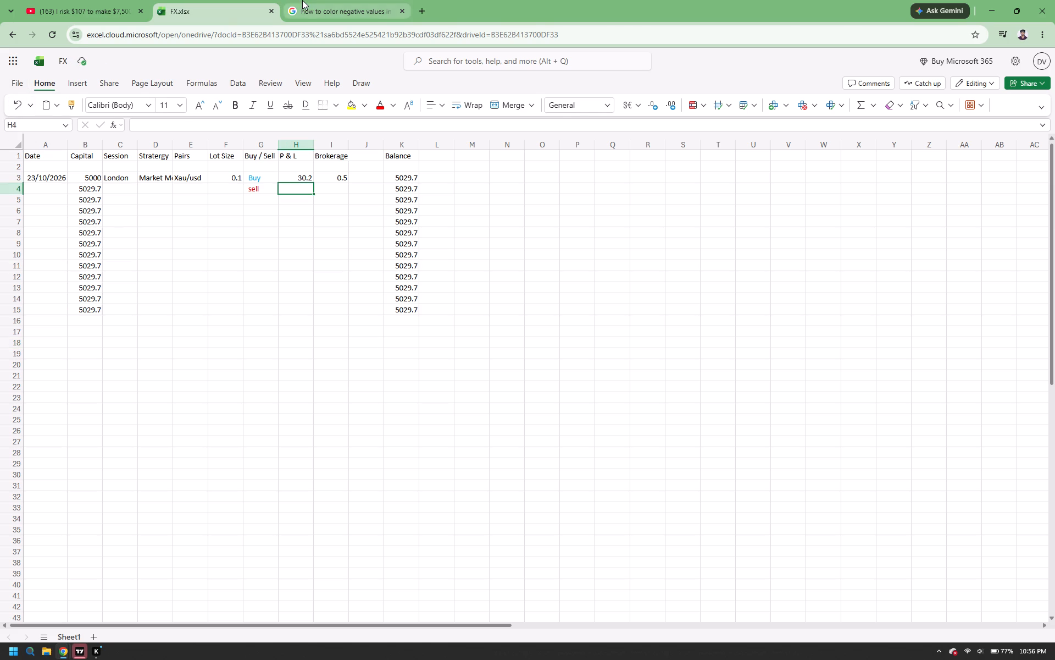
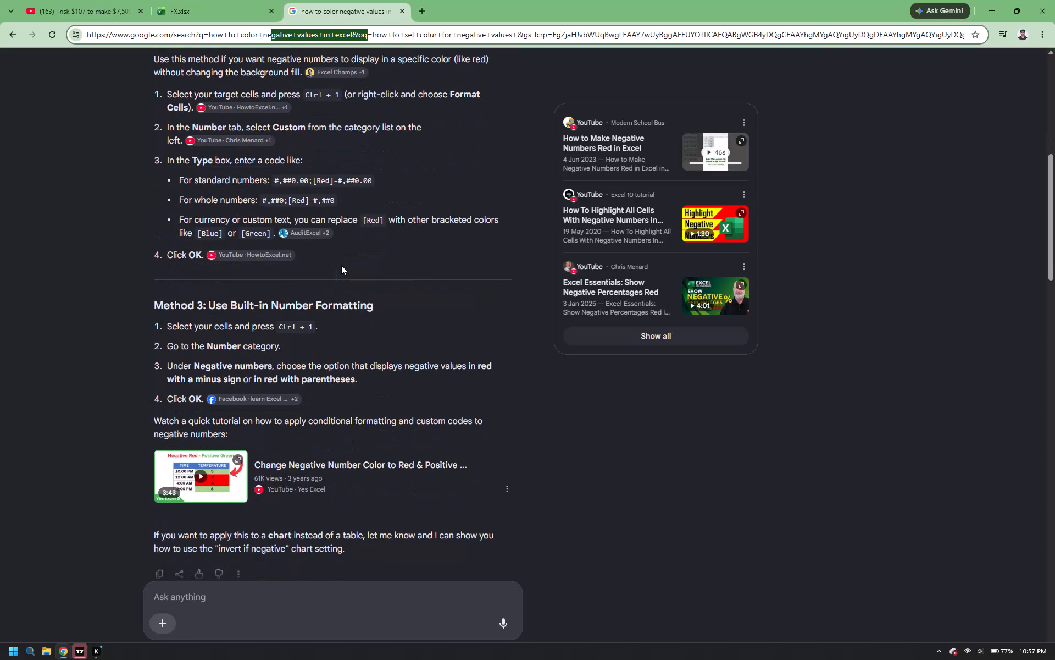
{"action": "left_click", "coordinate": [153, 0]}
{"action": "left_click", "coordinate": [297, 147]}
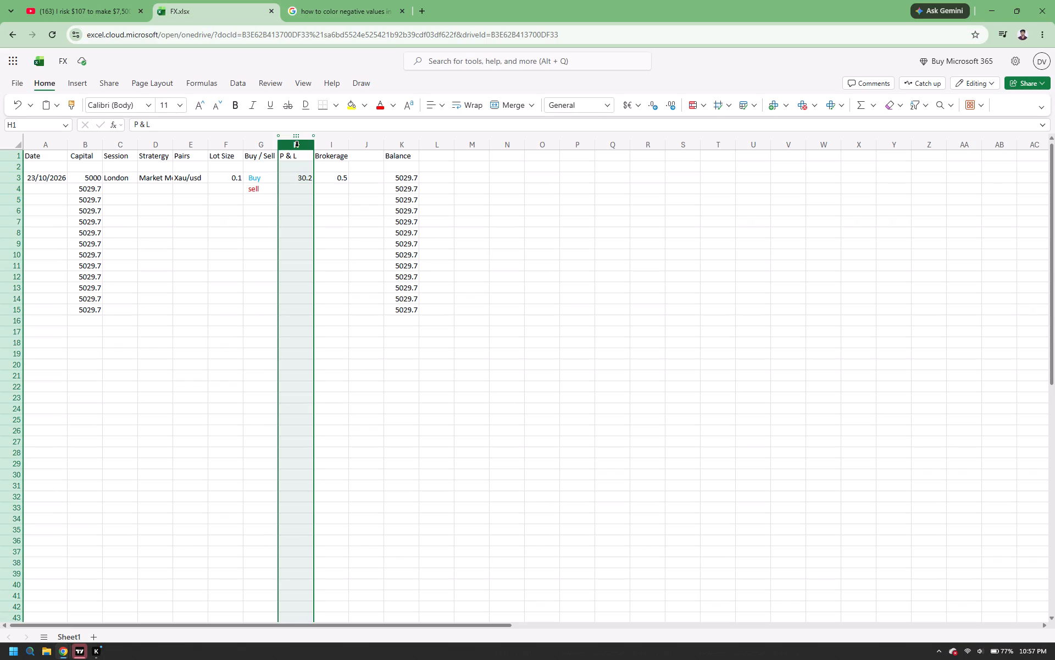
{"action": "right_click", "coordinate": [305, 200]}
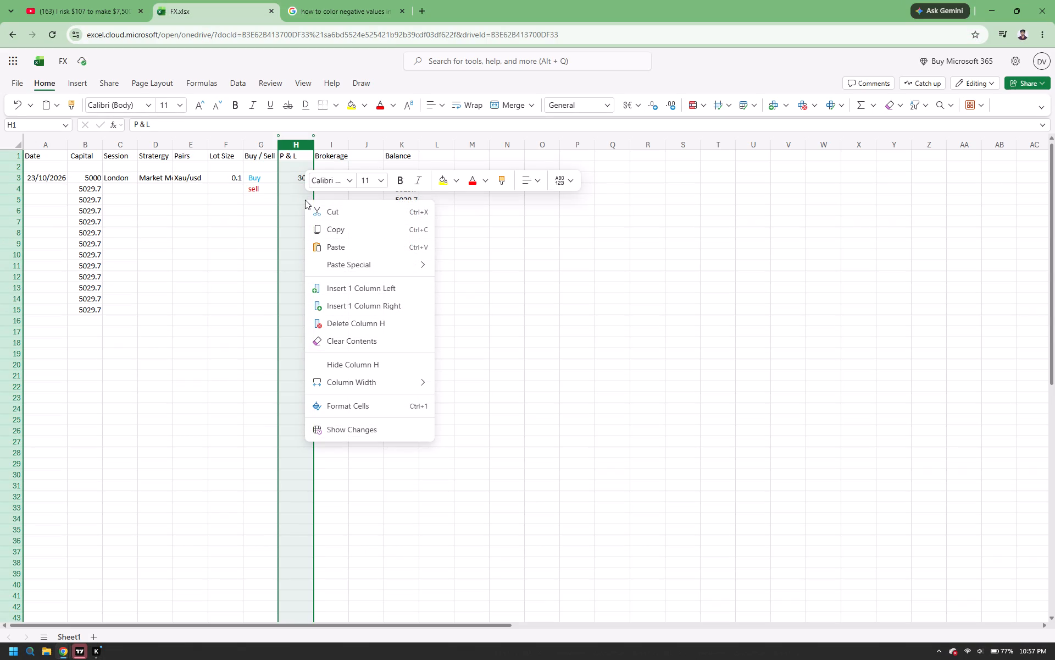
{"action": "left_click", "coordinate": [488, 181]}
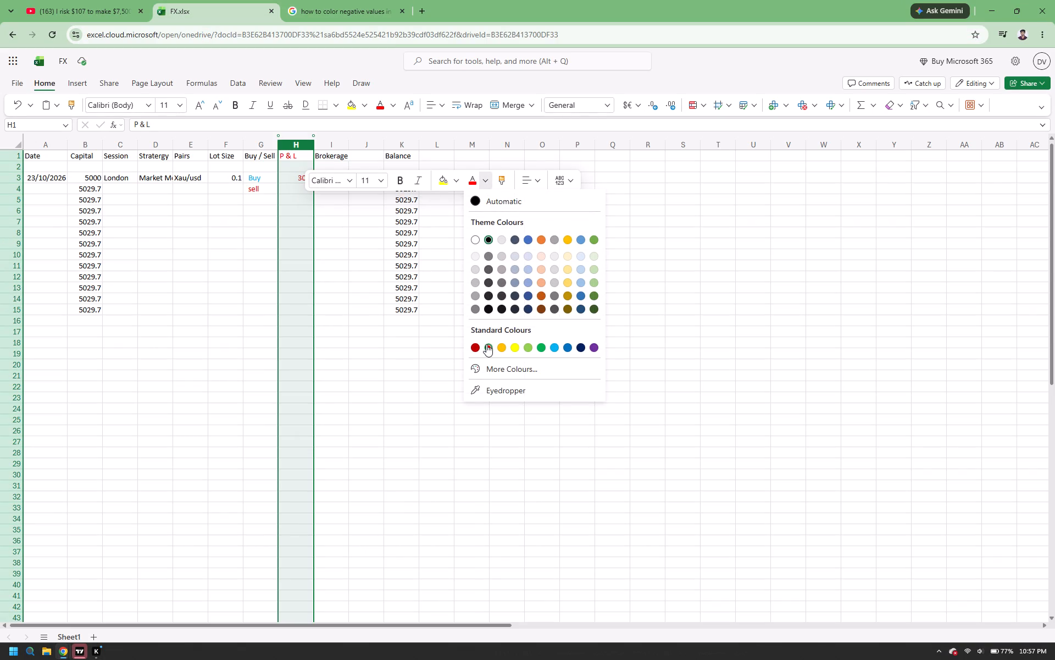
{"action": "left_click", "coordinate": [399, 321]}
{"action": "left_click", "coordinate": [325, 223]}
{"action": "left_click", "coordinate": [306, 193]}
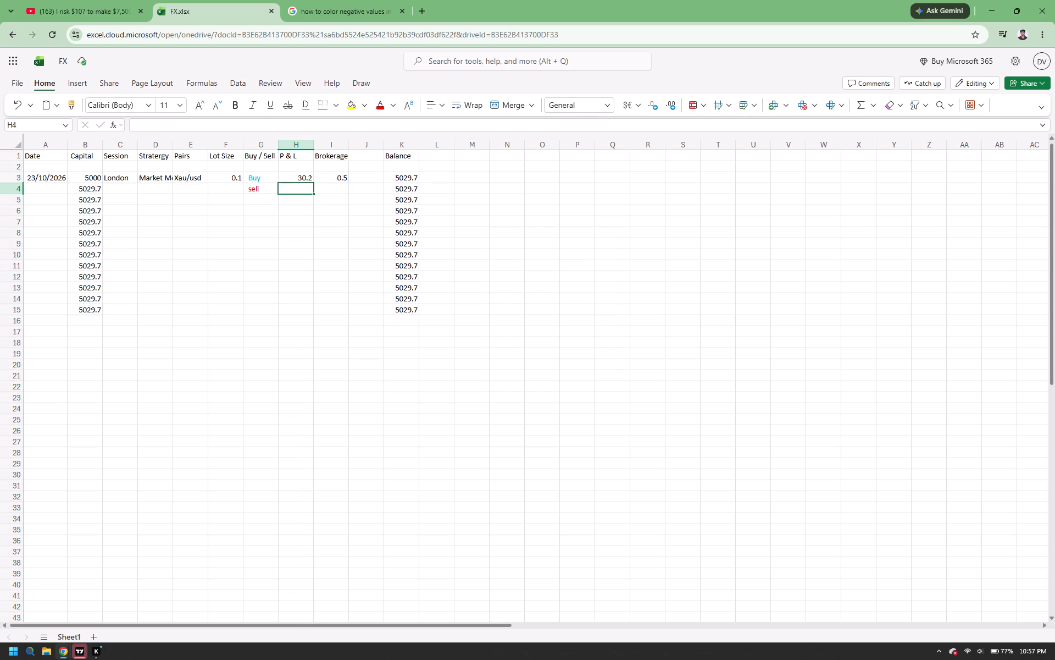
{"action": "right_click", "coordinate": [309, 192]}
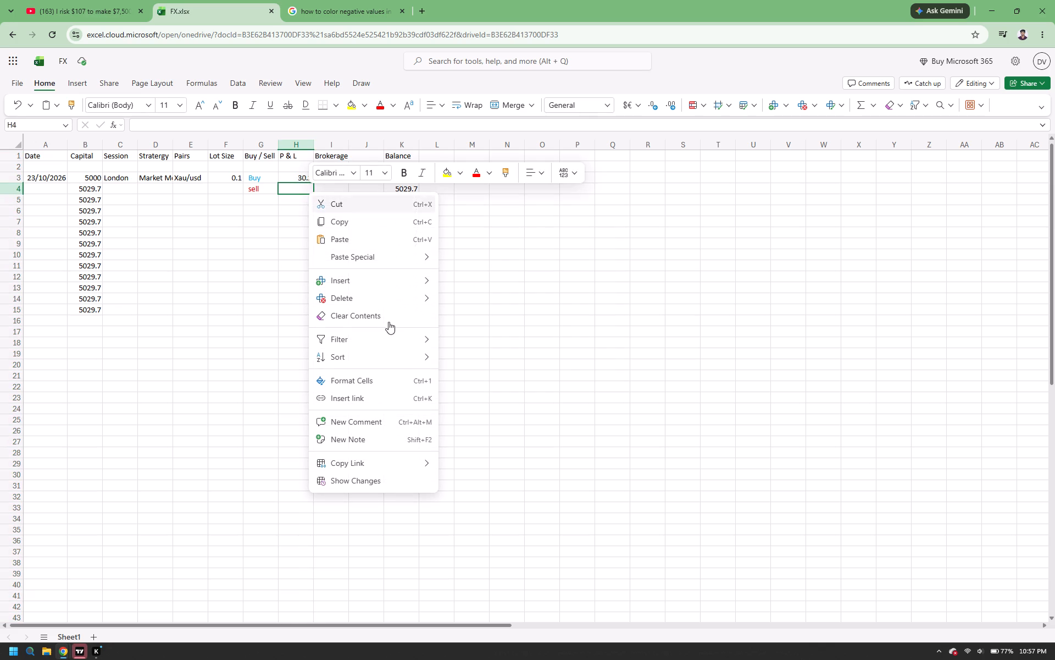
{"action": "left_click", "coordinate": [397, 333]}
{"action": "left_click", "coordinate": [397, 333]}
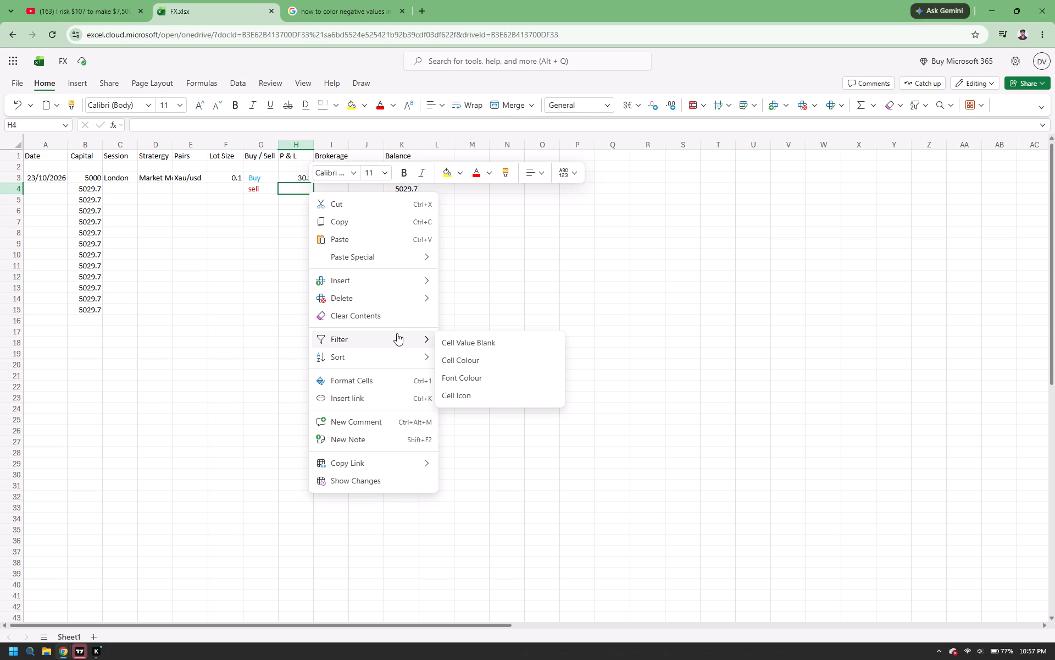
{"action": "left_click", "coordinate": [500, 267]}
Go back to the search results and open the Yes Excel tutorial video on changing negative number colour to red, retrying once.
{"action": "left_click", "coordinate": [319, 0]}
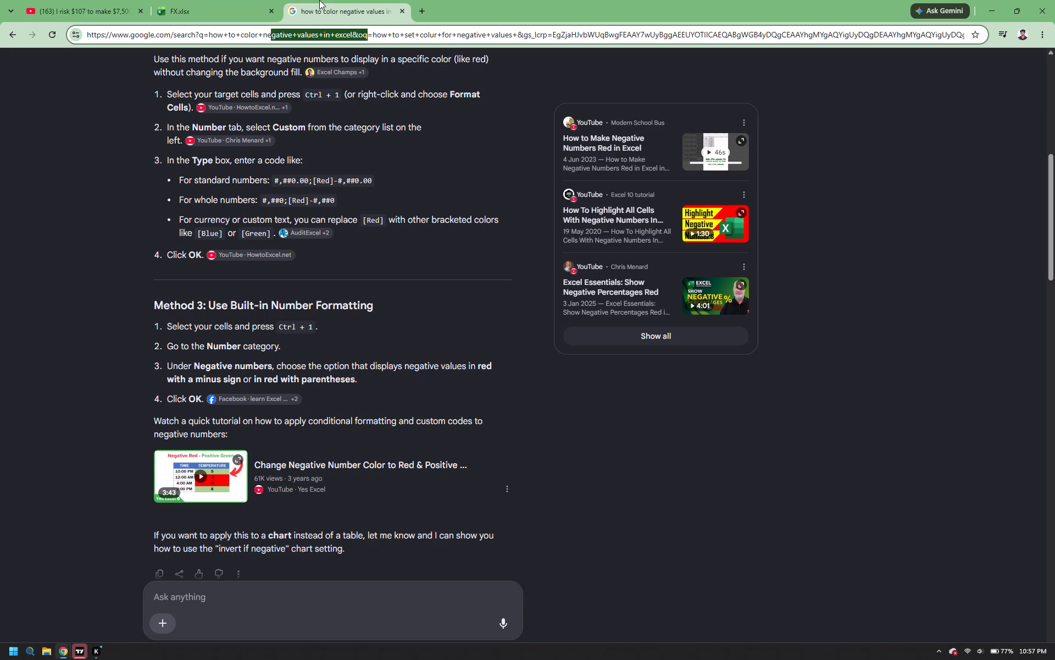
{"action": "scroll", "coordinate": [338, 300], "scroll_direction": "down", "scroll_amount": 3}
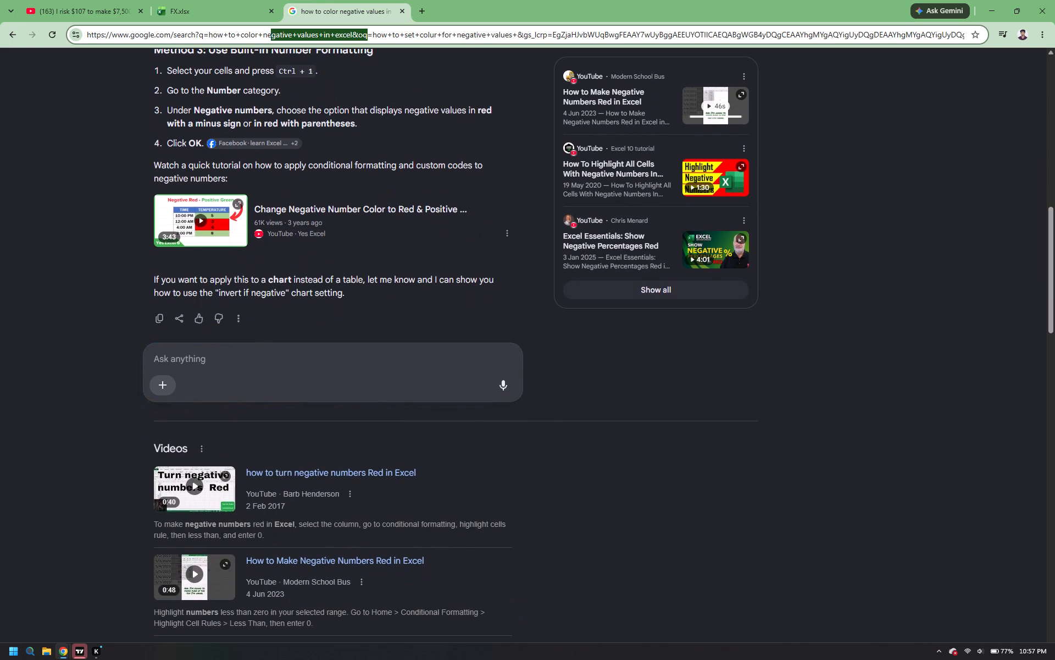
{"action": "left_click", "coordinate": [233, 220]}
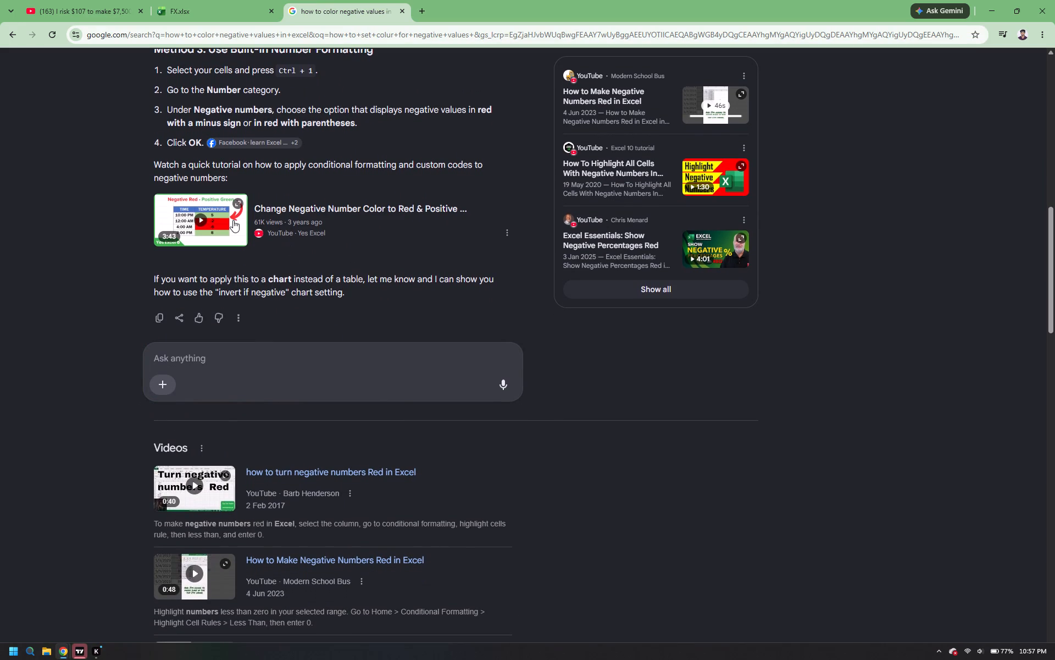
{"action": "left_click", "coordinate": [199, 219]}
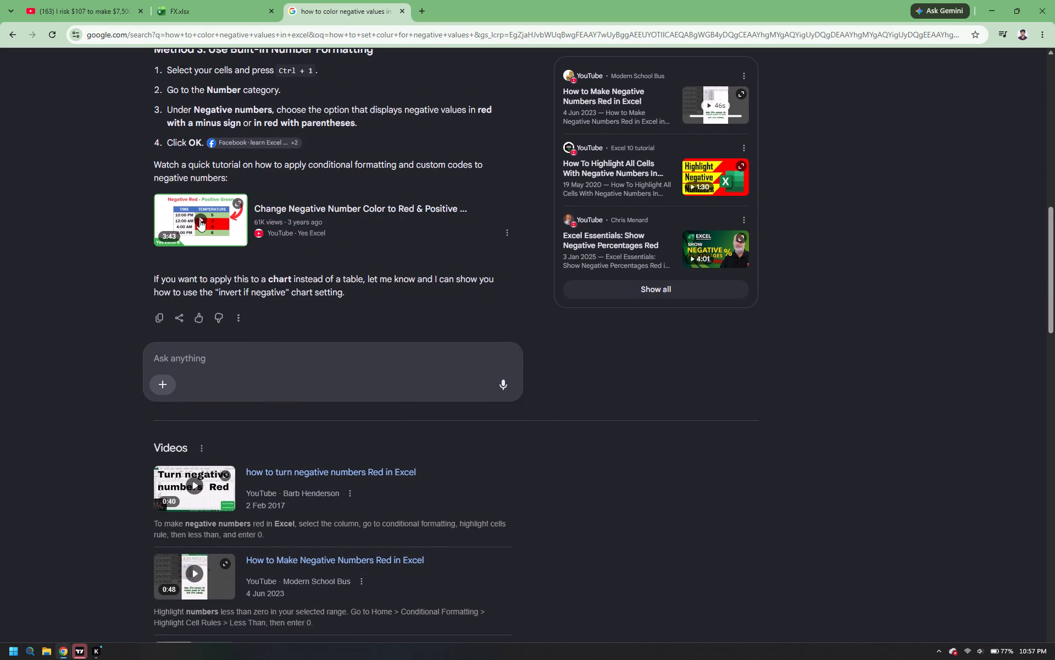
{"action": "triple_click", "coordinate": [199, 219]}
{"action": "right_click", "coordinate": [199, 219]}
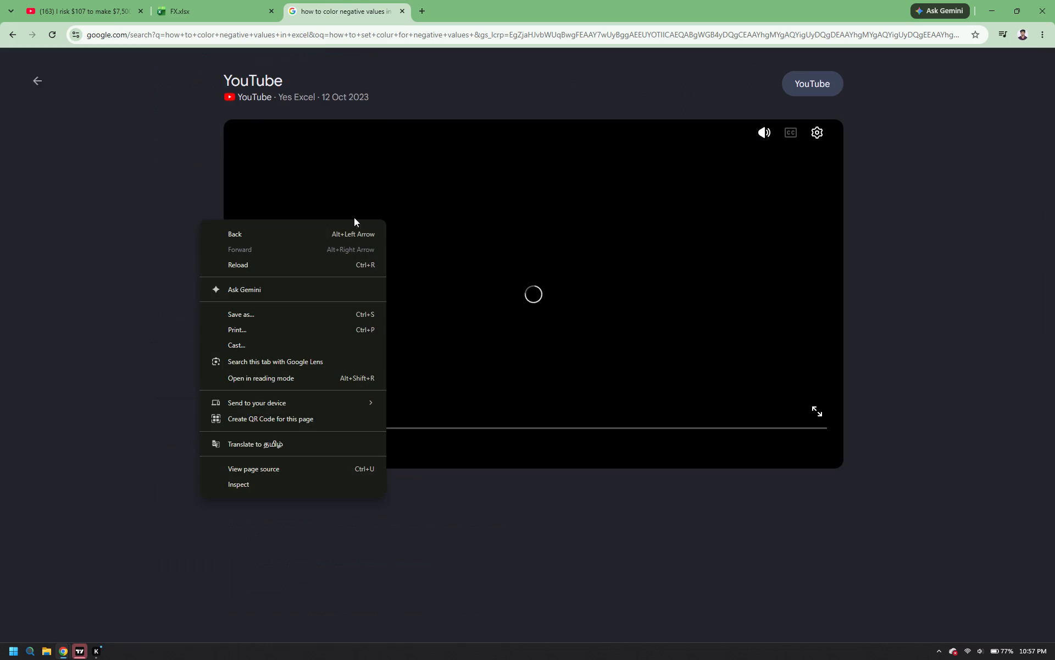
{"action": "left_click", "coordinate": [507, 282]}
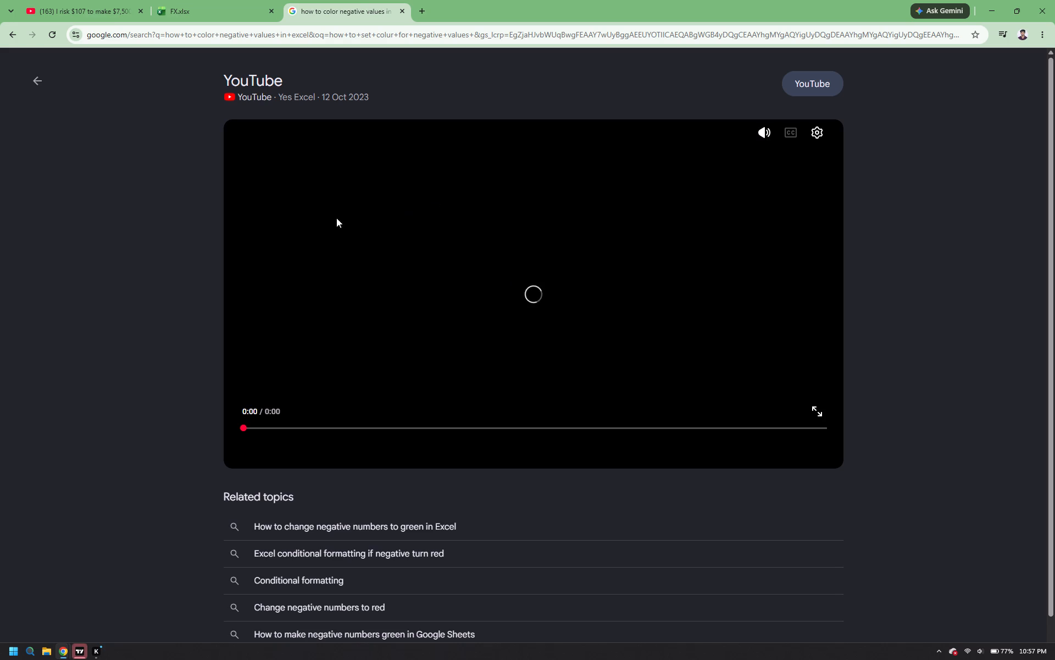
{"action": "left_click", "coordinate": [36, 81]}
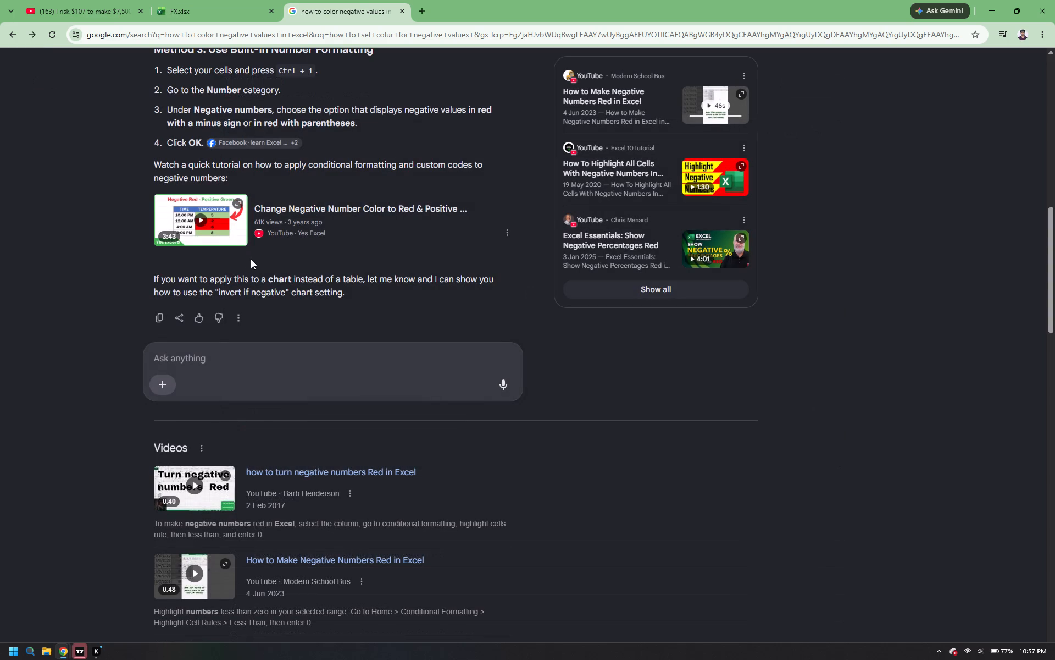
{"action": "left_click", "coordinate": [219, 233]}
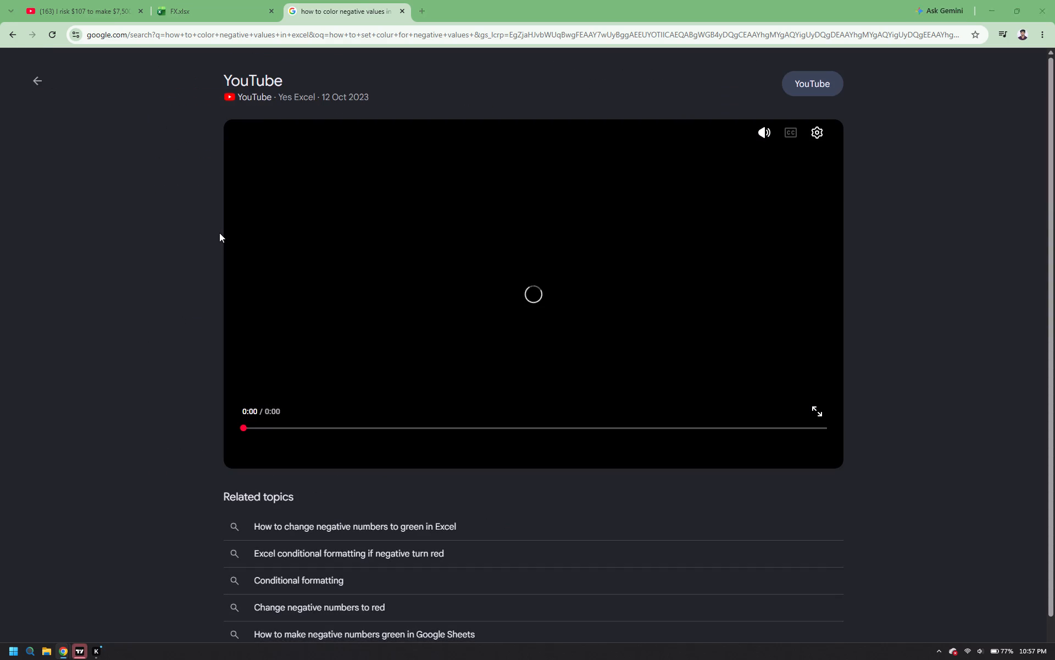
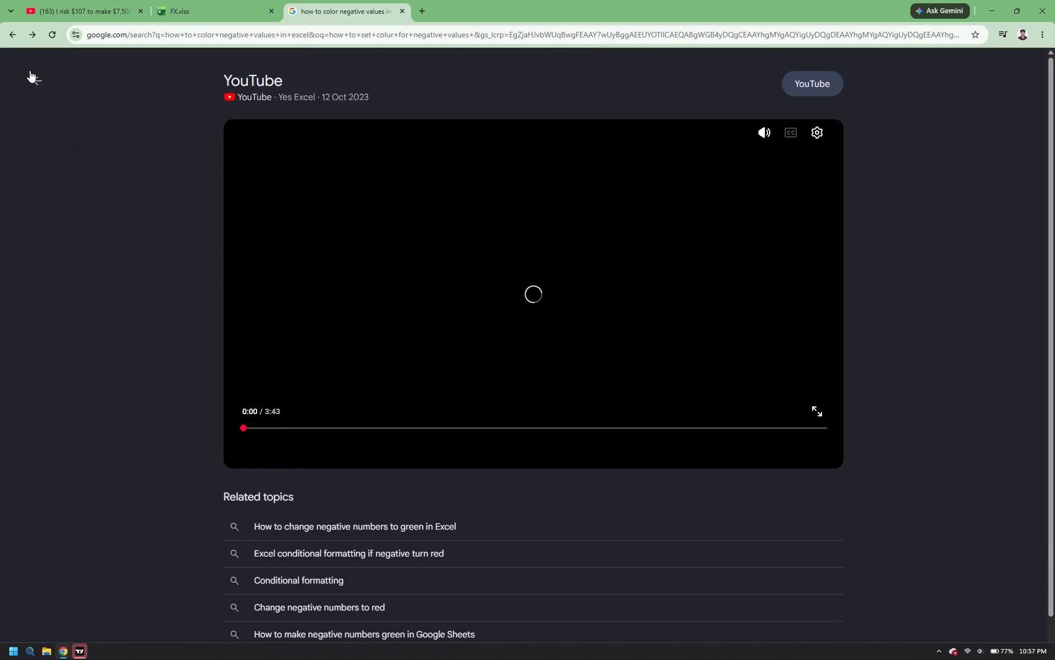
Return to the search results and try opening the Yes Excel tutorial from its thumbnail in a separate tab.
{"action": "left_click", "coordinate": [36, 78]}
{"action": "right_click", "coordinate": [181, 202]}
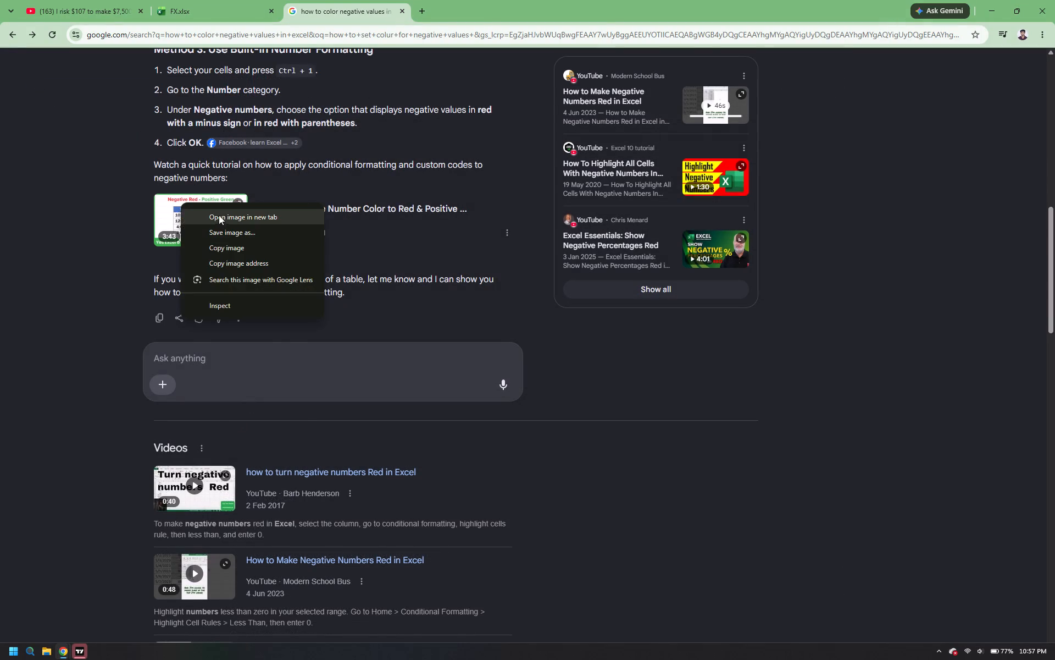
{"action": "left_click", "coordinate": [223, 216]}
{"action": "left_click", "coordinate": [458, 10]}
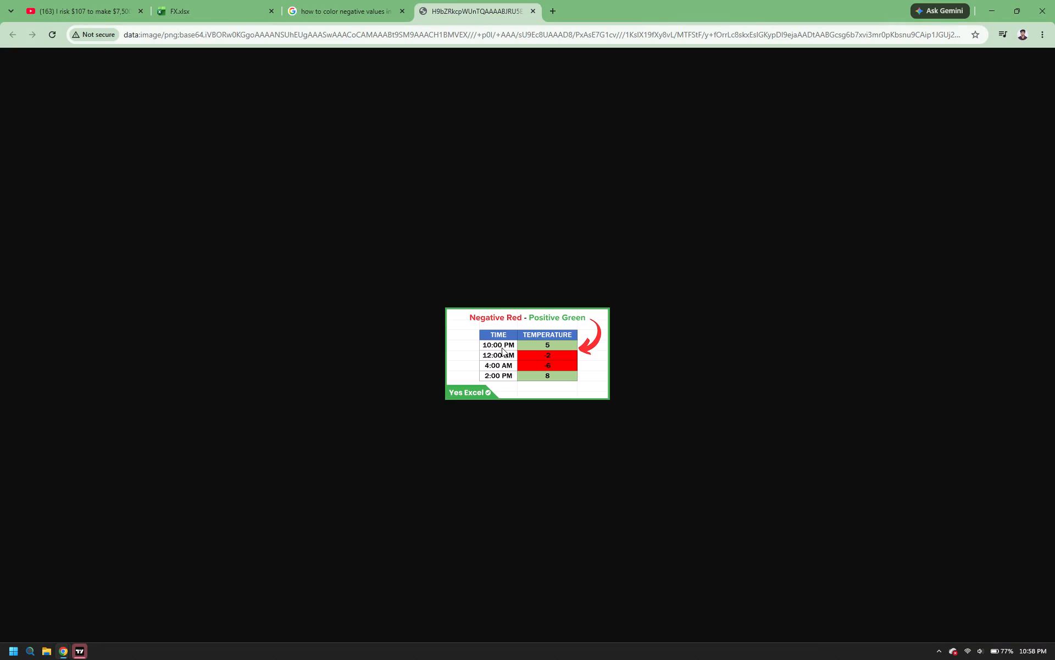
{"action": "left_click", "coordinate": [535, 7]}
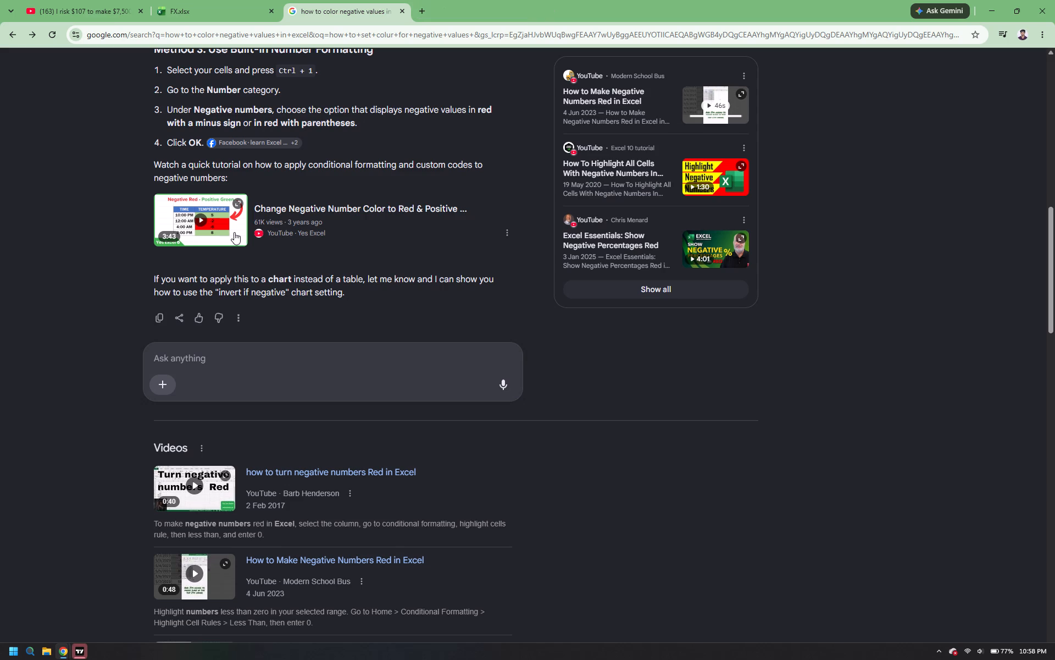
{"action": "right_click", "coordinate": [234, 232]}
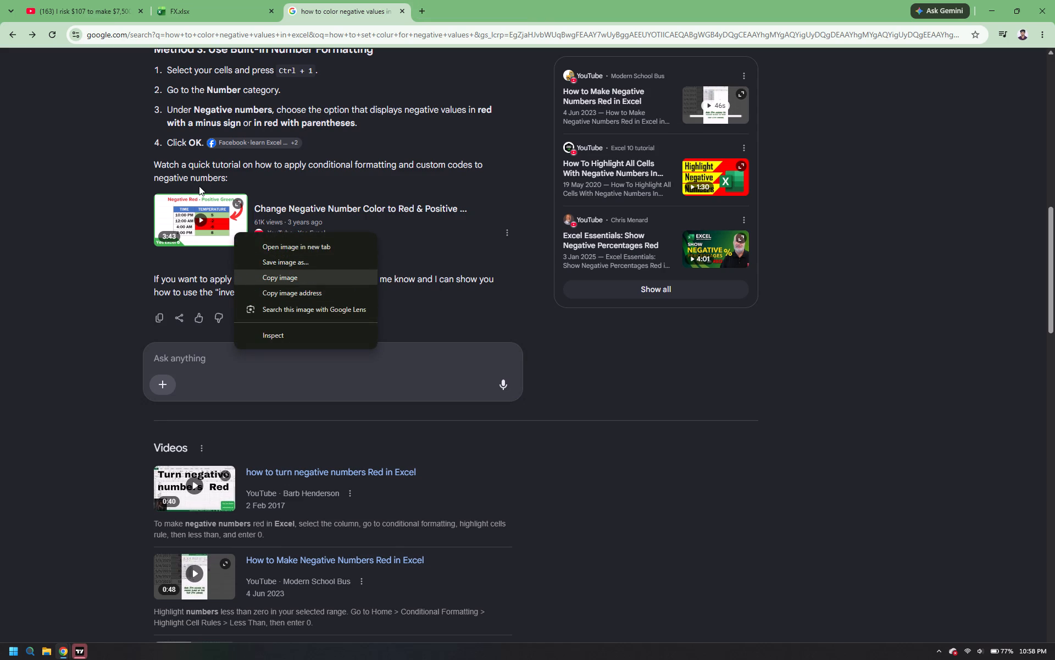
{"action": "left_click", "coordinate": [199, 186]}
Open the Yes Excel tutorial, skip its advert, watch up to the custom colour code for negative numbers, and pause there.
{"action": "left_click", "coordinate": [223, 227]}
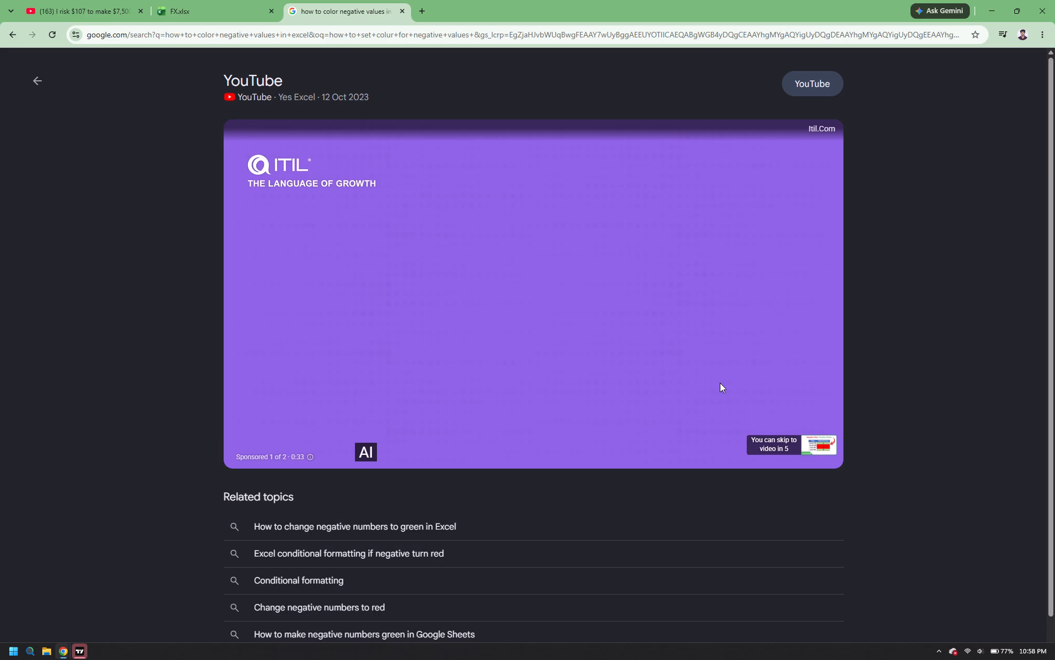
{"action": "left_click", "coordinate": [456, 320]}
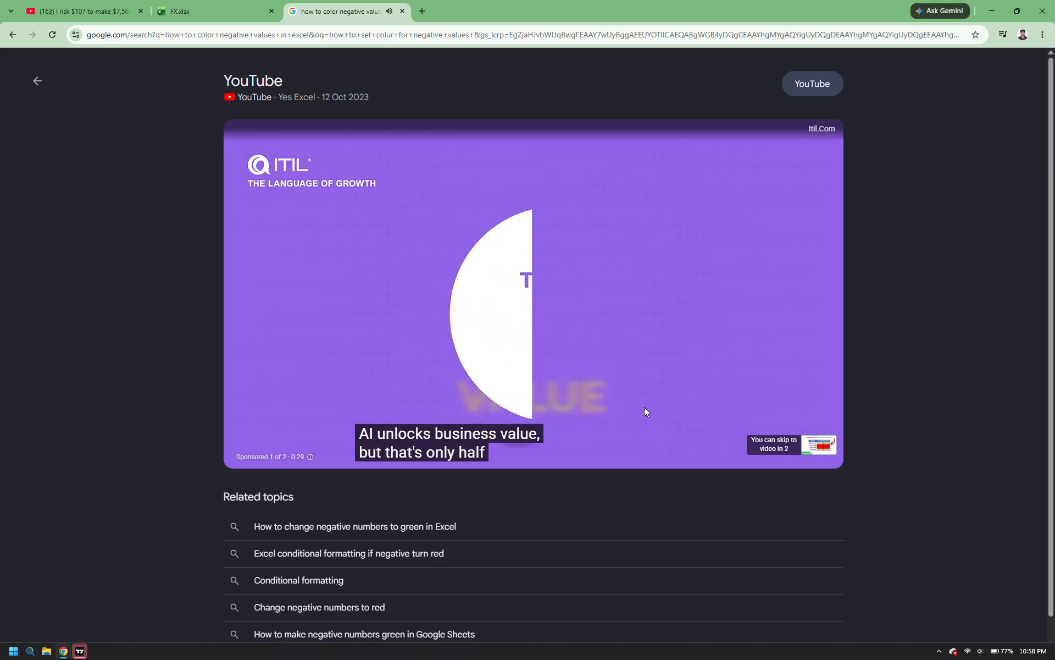
{"action": "left_click", "coordinate": [787, 445]}
{"action": "left_click", "coordinate": [797, 445]}
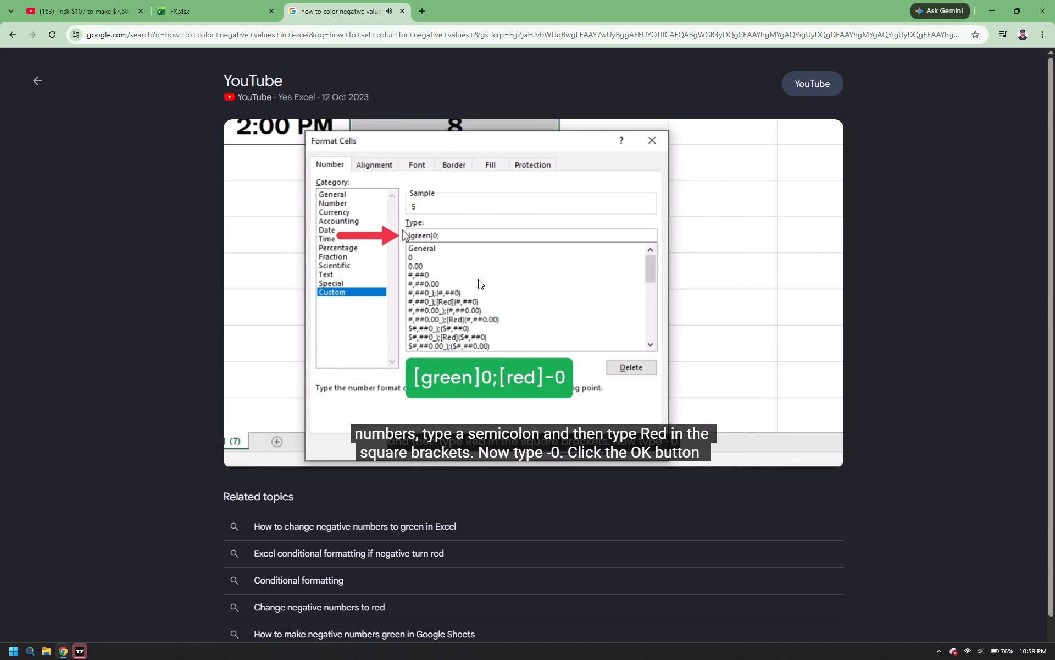
{"action": "left_click", "coordinate": [478, 279]}
Switch to the FX workbook and open the cell formatting options for the whole P & L column.
{"action": "left_click", "coordinate": [217, 0]}
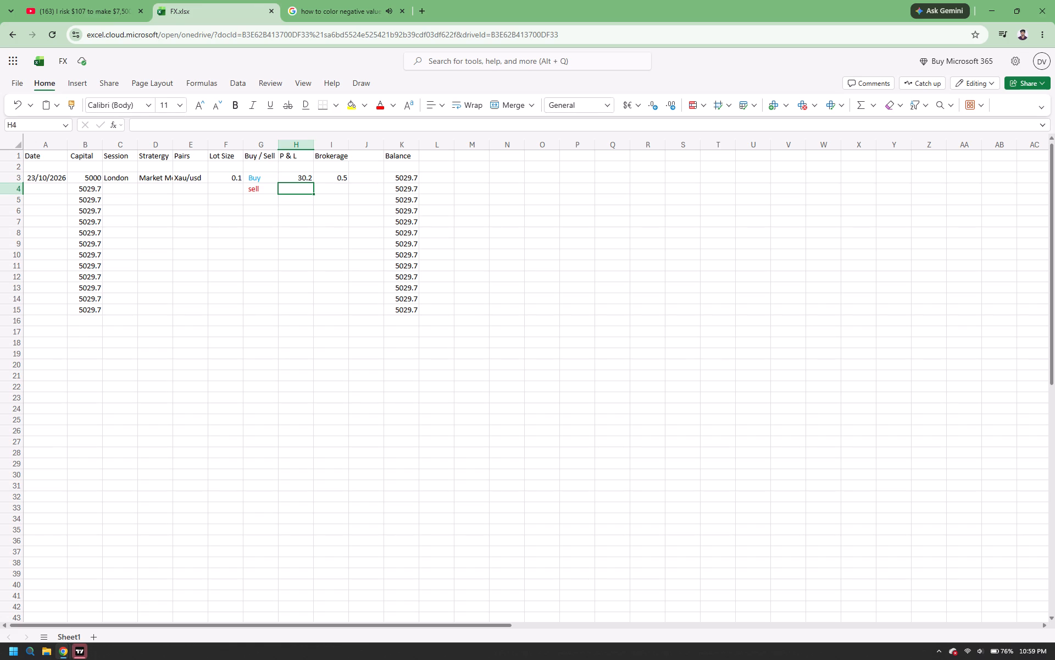
{"action": "left_click", "coordinate": [306, 182]}
{"action": "left_click", "coordinate": [301, 150]}
{"action": "left_click", "coordinate": [301, 147]}
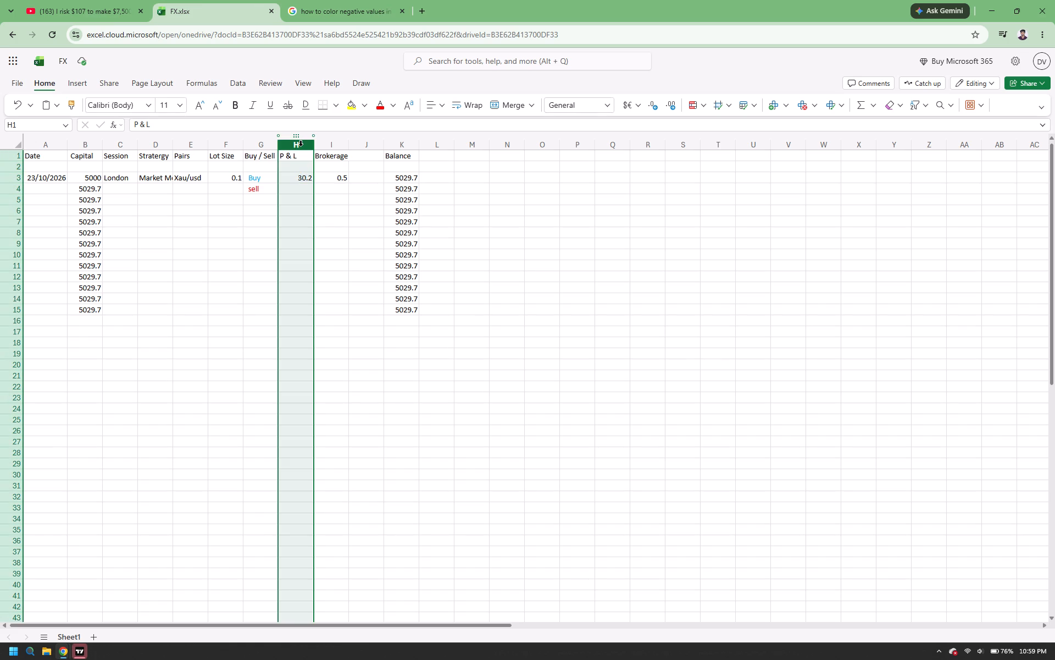
{"action": "right_click", "coordinate": [306, 176]}
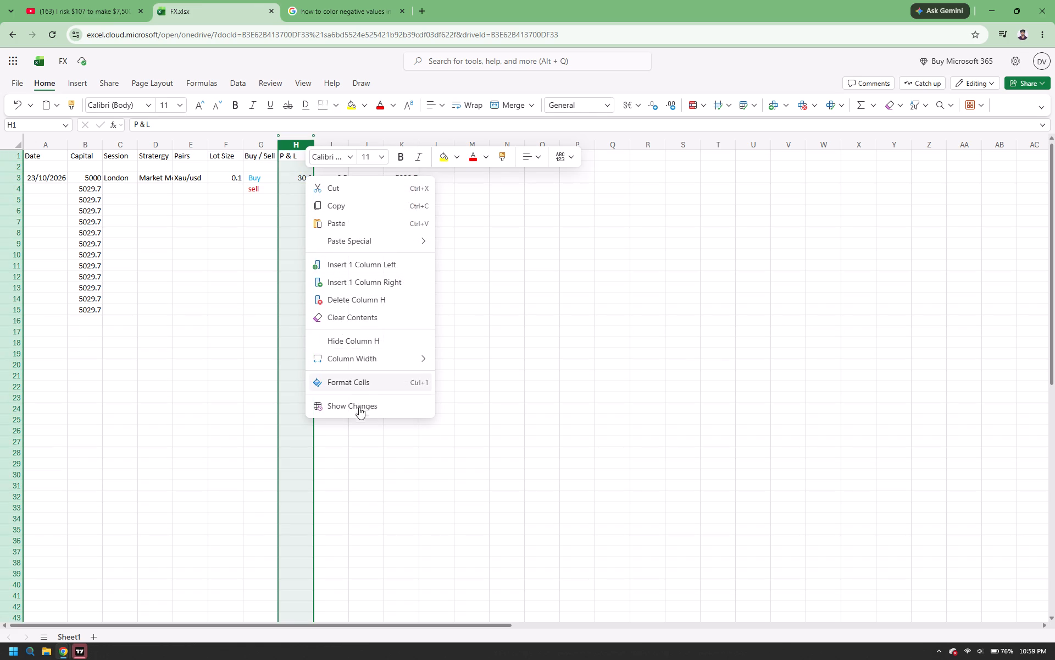
{"action": "left_click", "coordinate": [363, 382]}
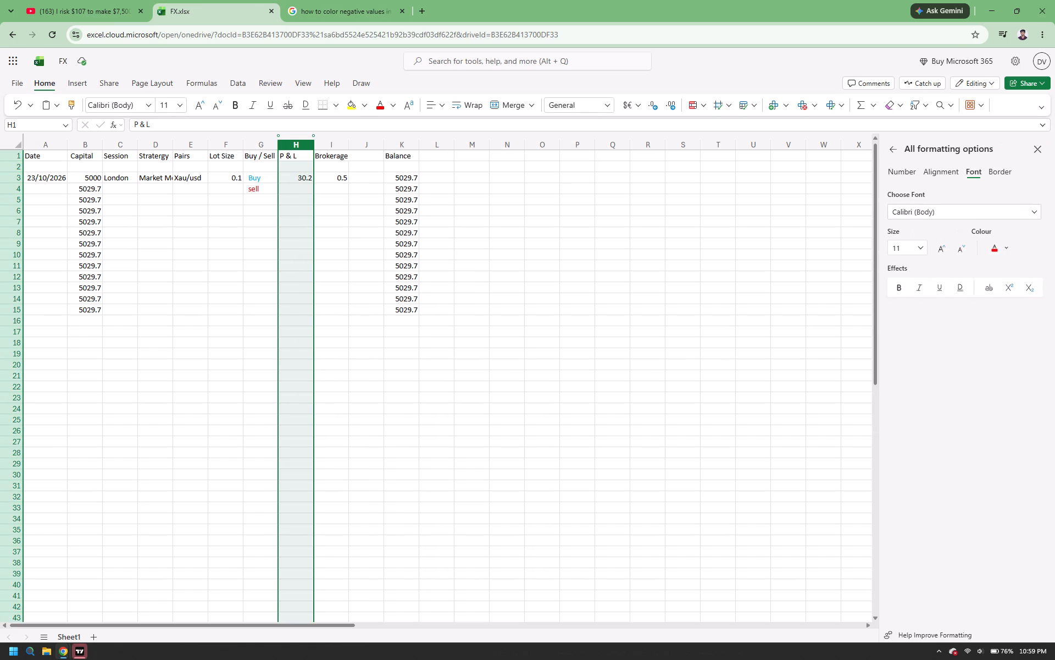
Rewatch the tutorial's part on Format Cells and pause it where the Custom category is chosen.
{"action": "left_click", "coordinate": [356, 0]}
{"action": "left_click", "coordinate": [524, 293]}
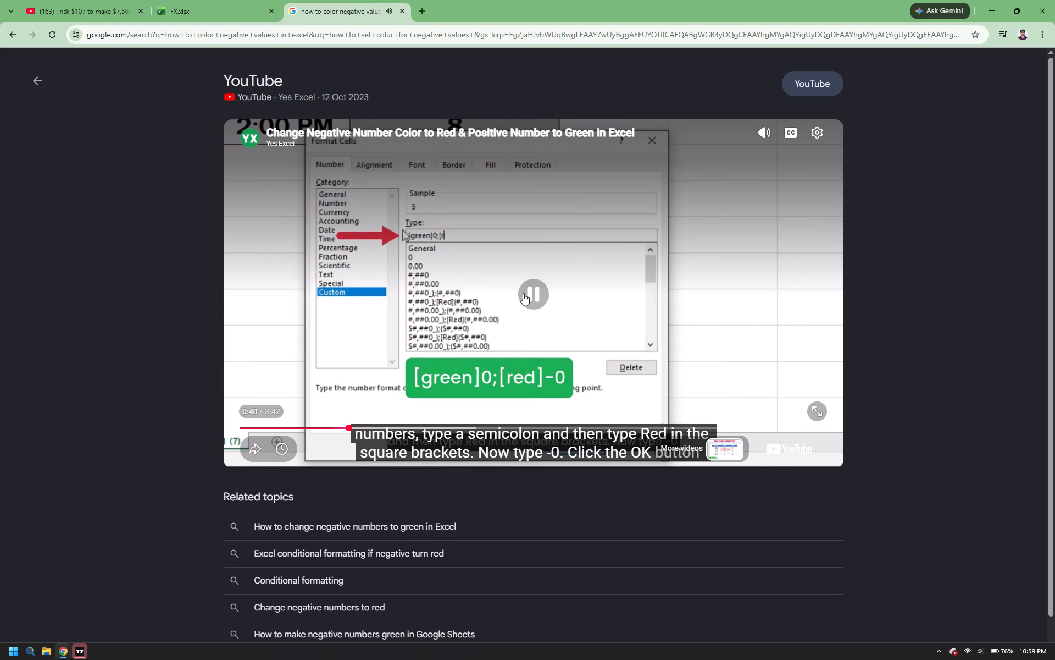
{"action": "key", "text": "Left"}
{"action": "key", "text": "Left"}
{"action": "key", "text": "Right"}
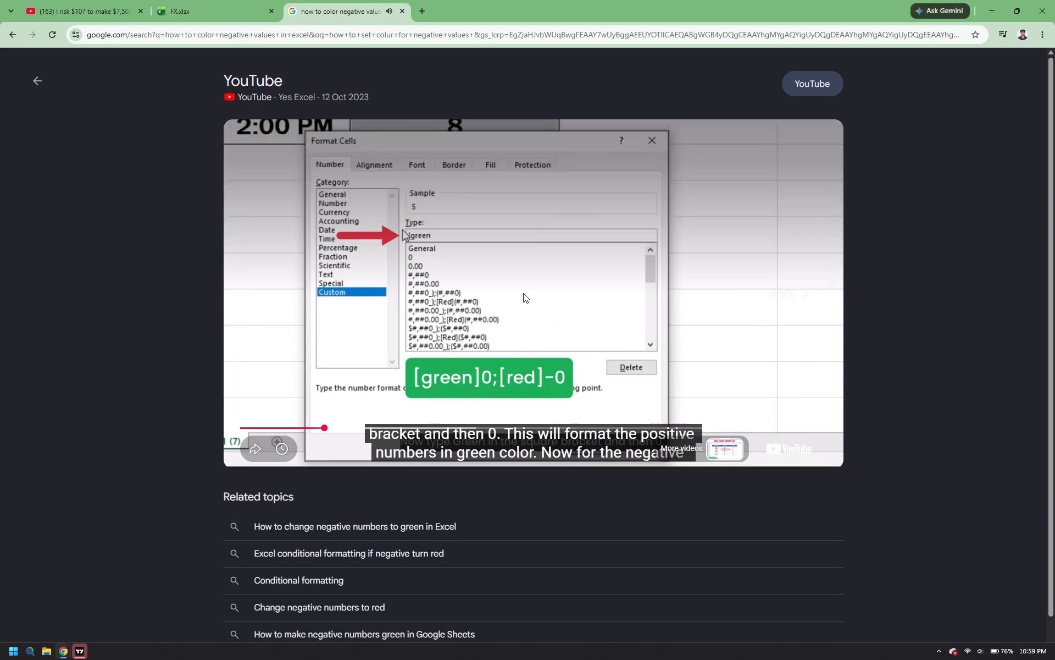
{"action": "key", "text": "Left"}
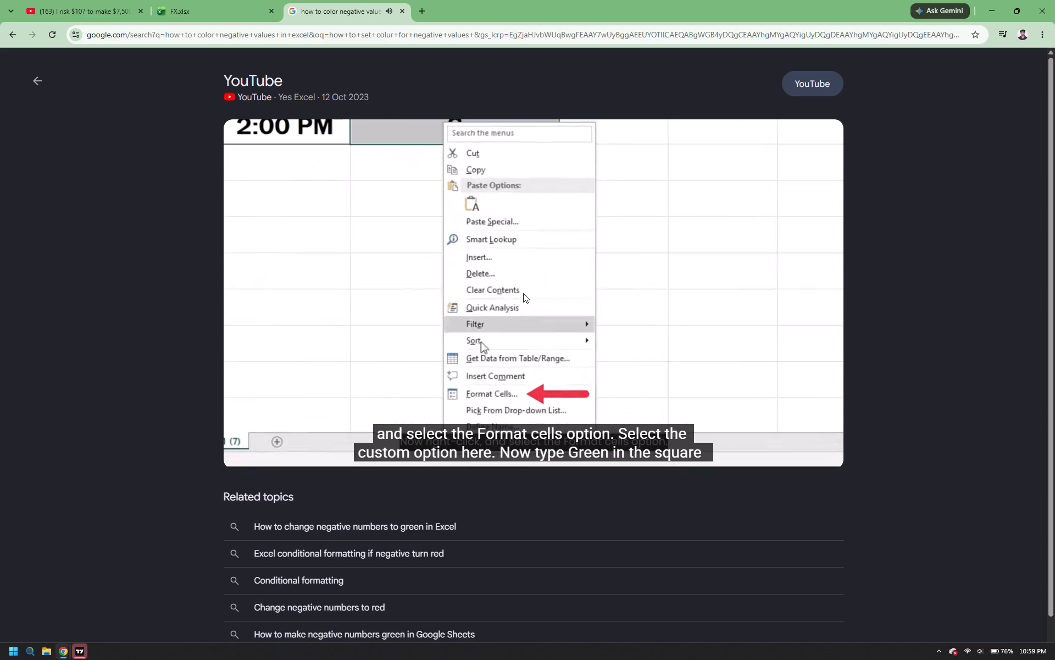
{"action": "left_click", "coordinate": [518, 293]}
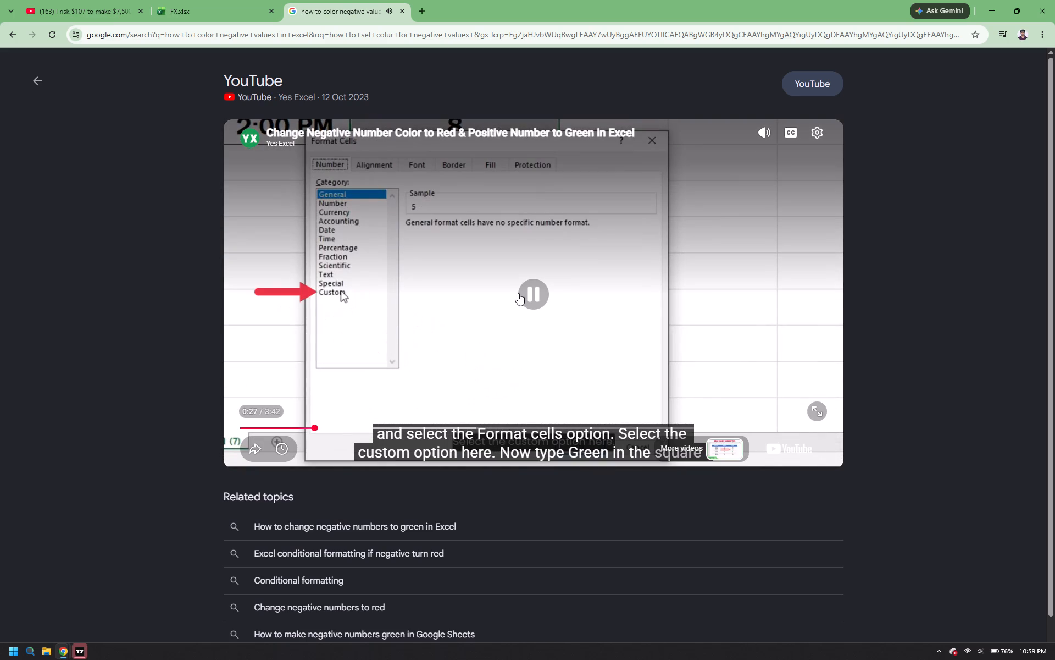
Return to the FX workbook and look through the P & L column's border, alignment and number formatting options.
{"action": "left_click", "coordinate": [241, 0]}
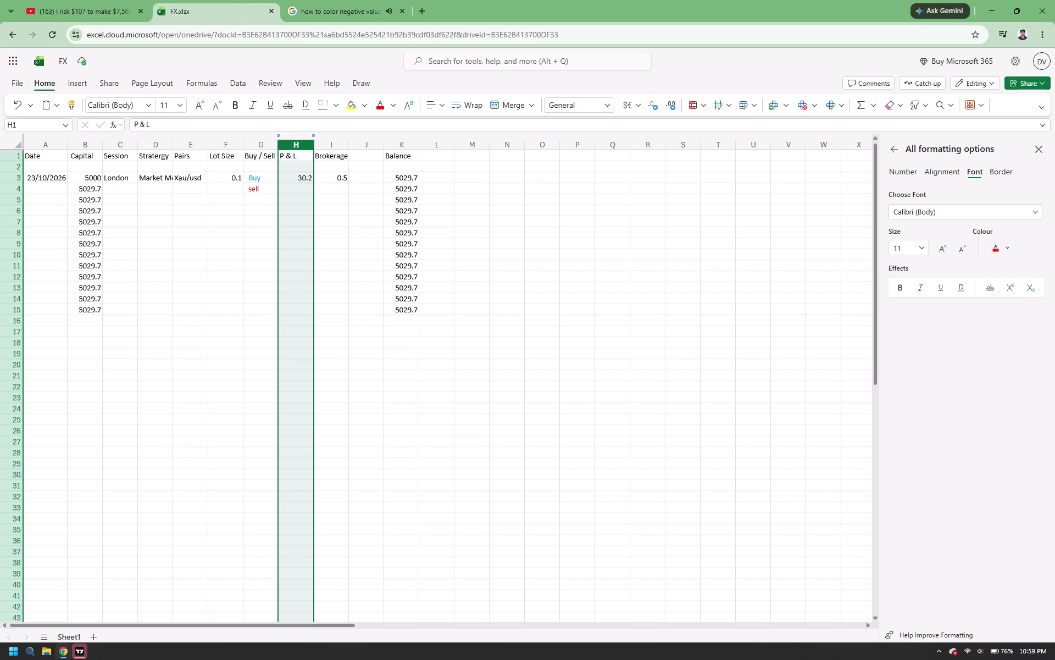
{"action": "right_click", "coordinate": [308, 191]}
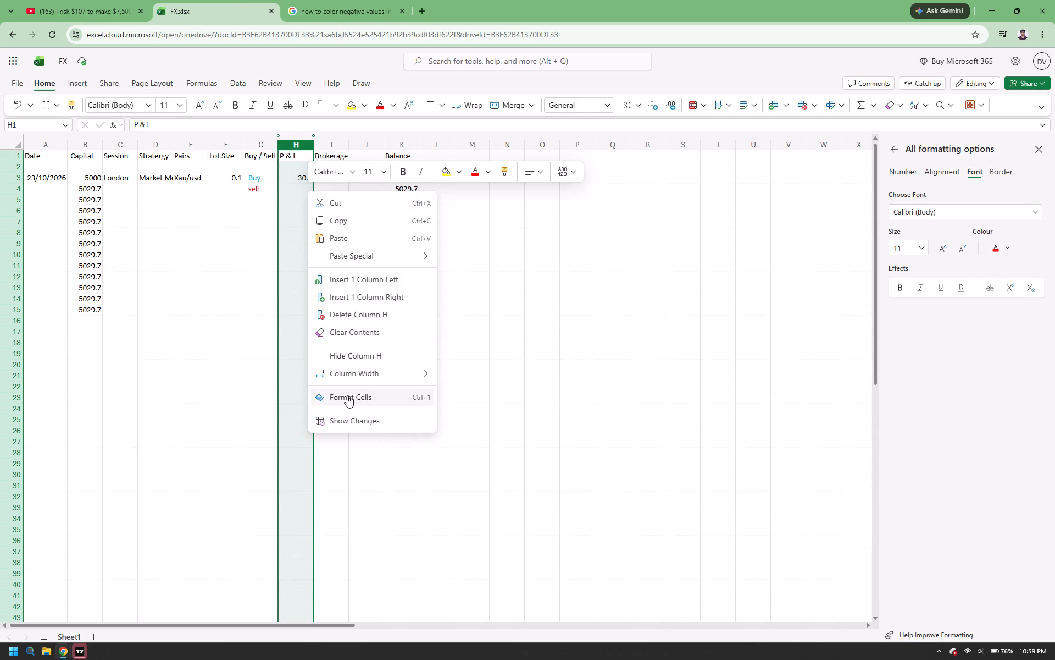
{"action": "left_click", "coordinate": [347, 395]}
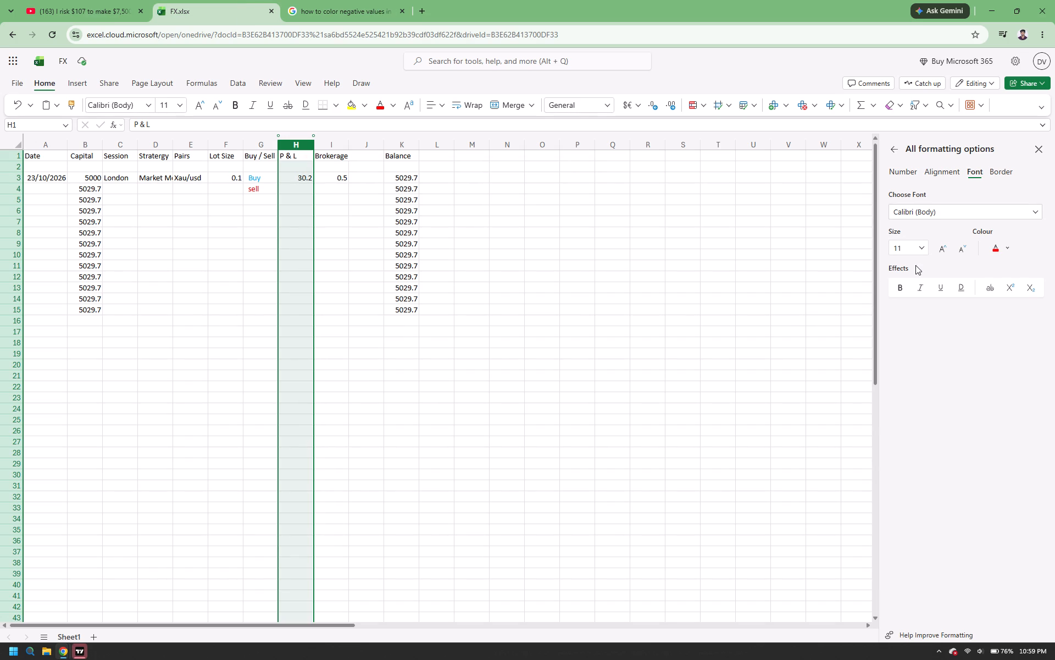
{"action": "left_click", "coordinate": [996, 171]}
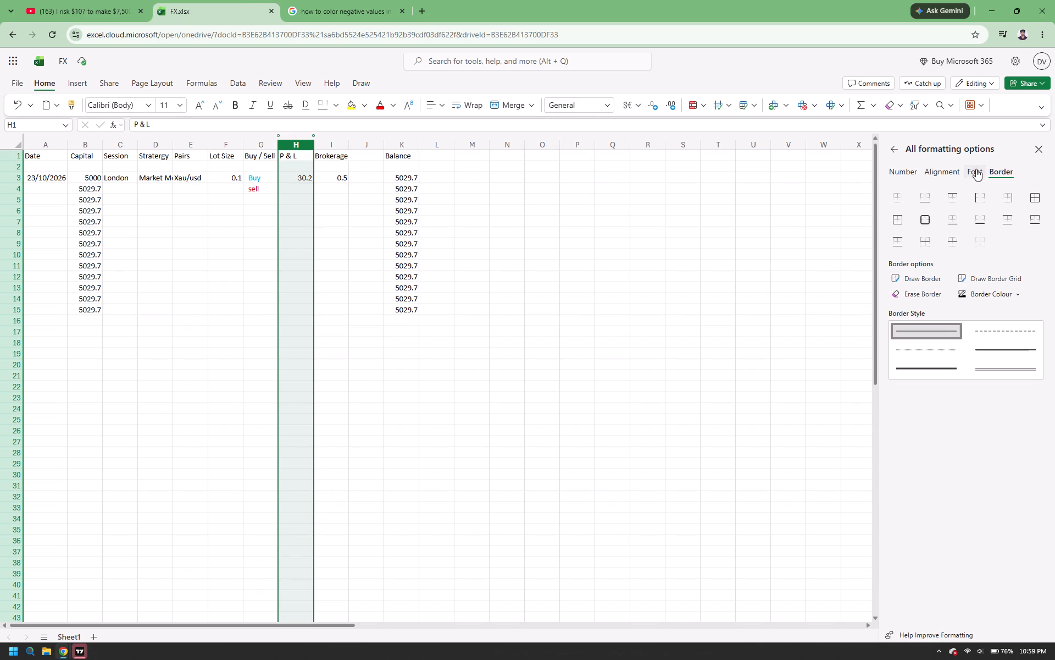
{"action": "left_click", "coordinate": [955, 169]}
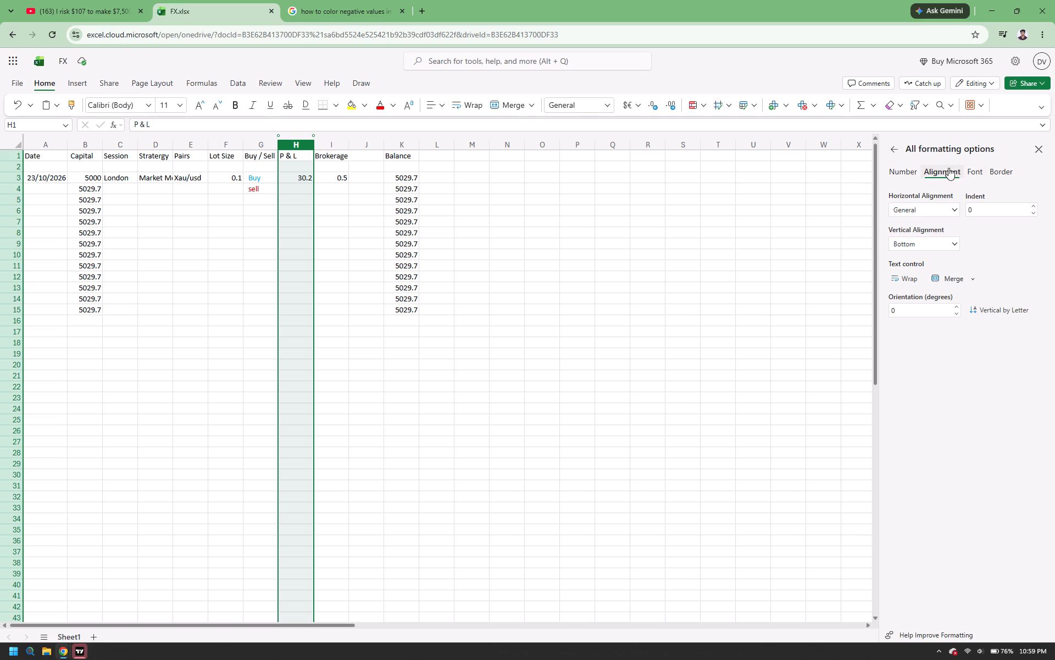
{"action": "left_click", "coordinate": [909, 172]}
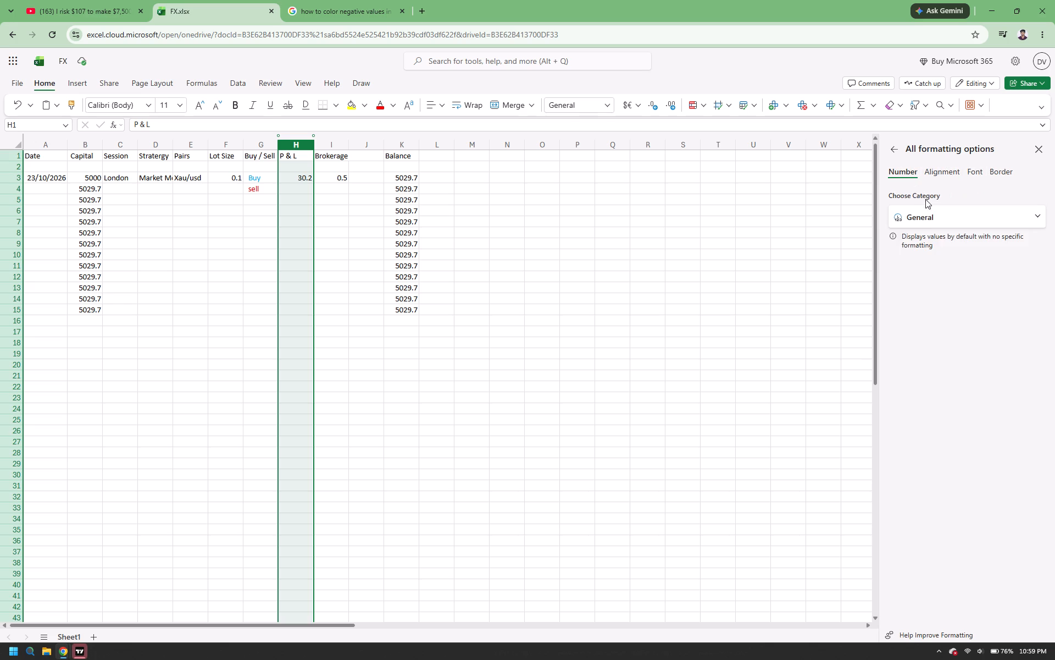
{"action": "left_click", "coordinate": [928, 210]}
{"action": "left_click", "coordinate": [928, 210]}
Select only the P & L value in row 3 and open its cell formatting options.
{"action": "left_click", "coordinate": [316, 211]}
{"action": "double_click", "coordinate": [304, 177]}
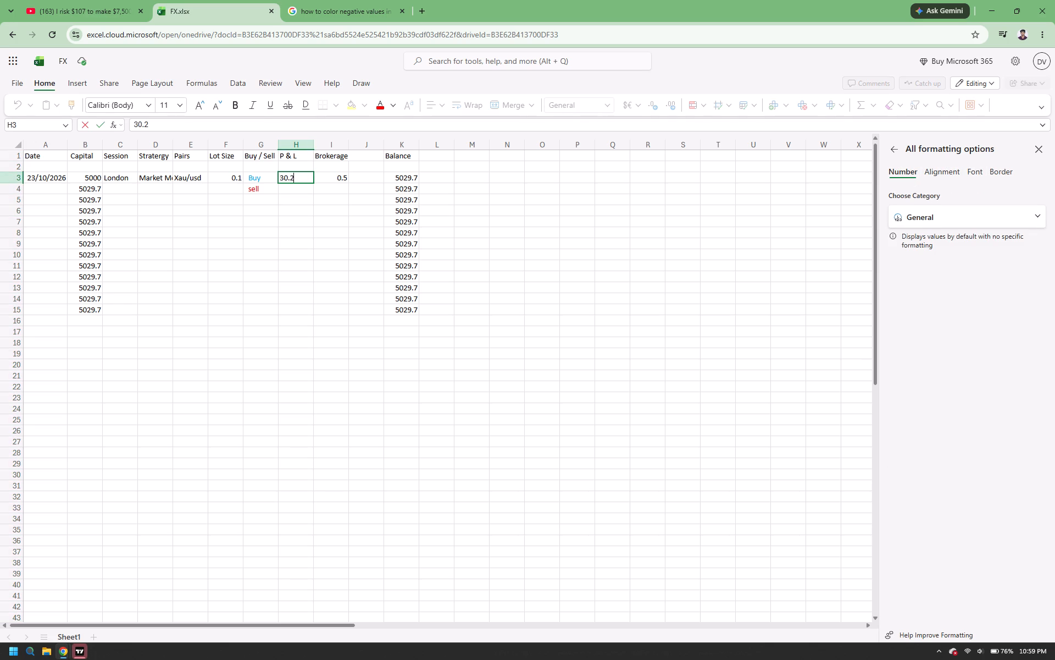
{"action": "right_click", "coordinate": [303, 179]}
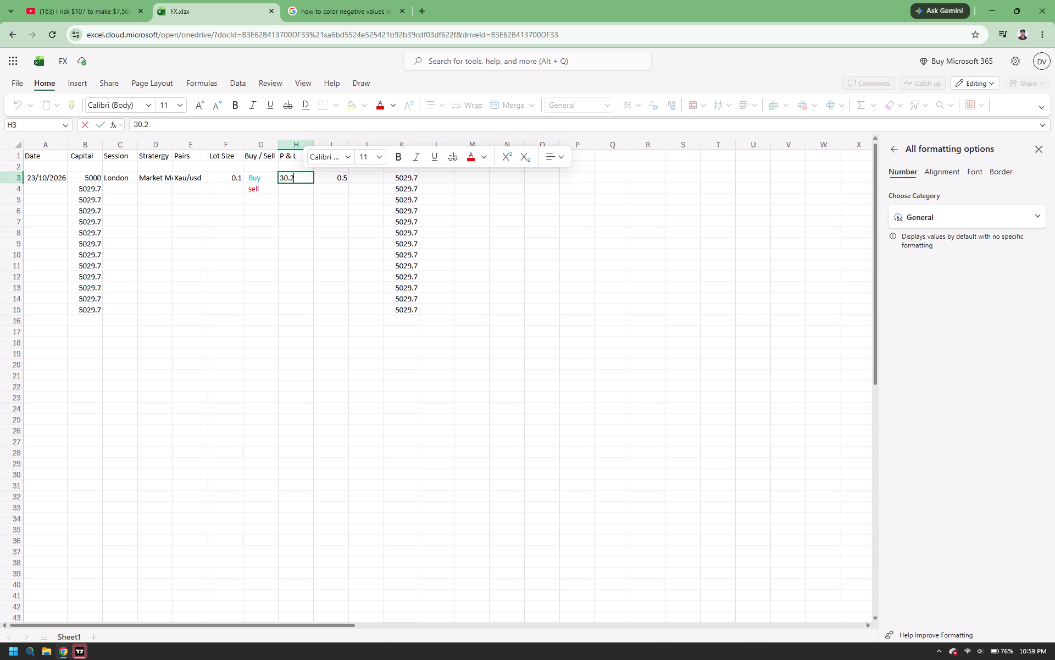
{"action": "left_click", "coordinate": [308, 178]}
{"action": "left_click", "coordinate": [303, 197]}
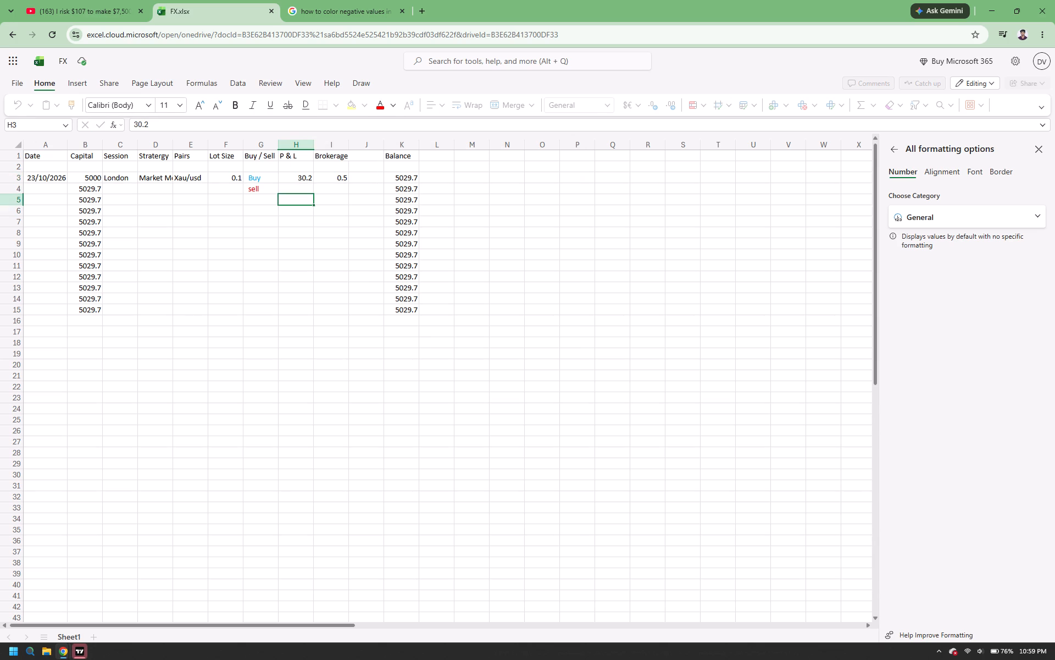
{"action": "left_click", "coordinate": [309, 184]}
{"action": "left_click", "coordinate": [309, 184]}
{"action": "left_click", "coordinate": [309, 180]}
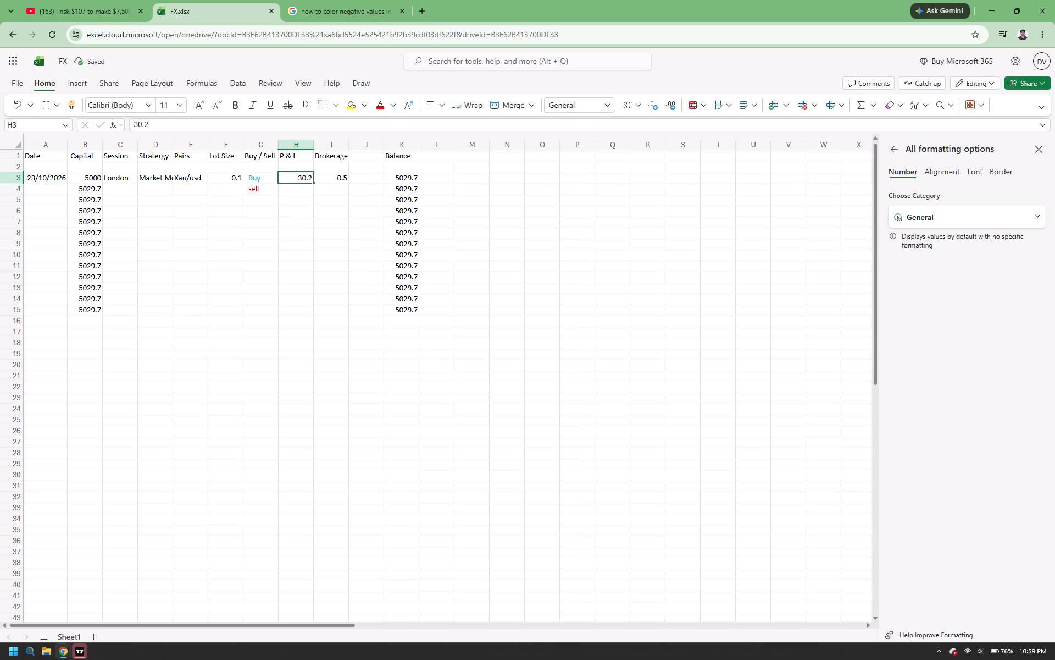
{"action": "right_click", "coordinate": [312, 180]}
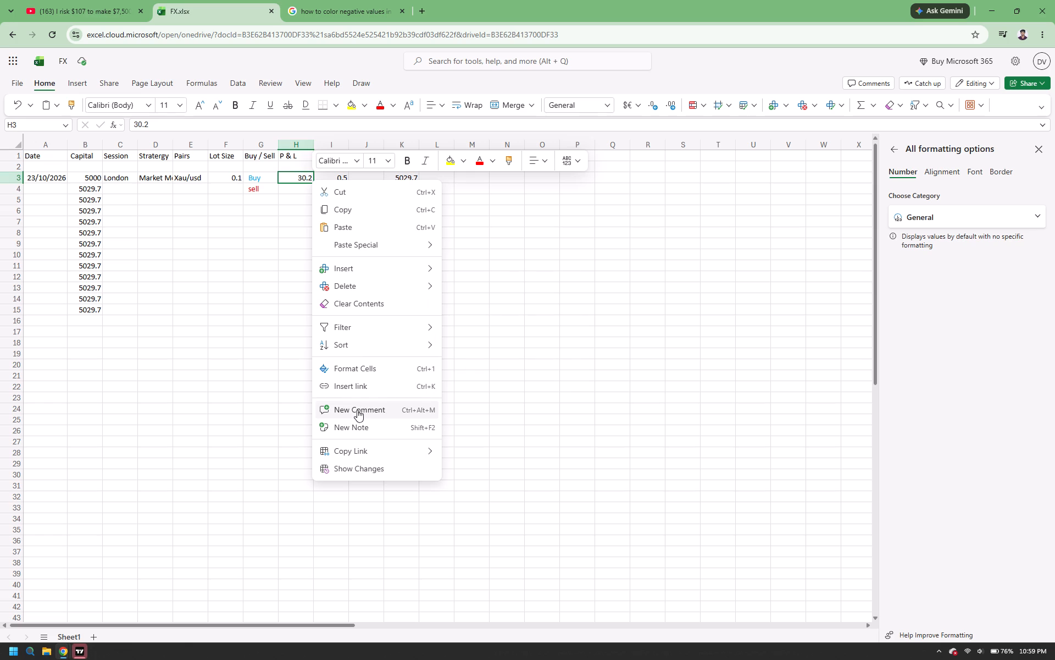
{"action": "left_click", "coordinate": [369, 371]}
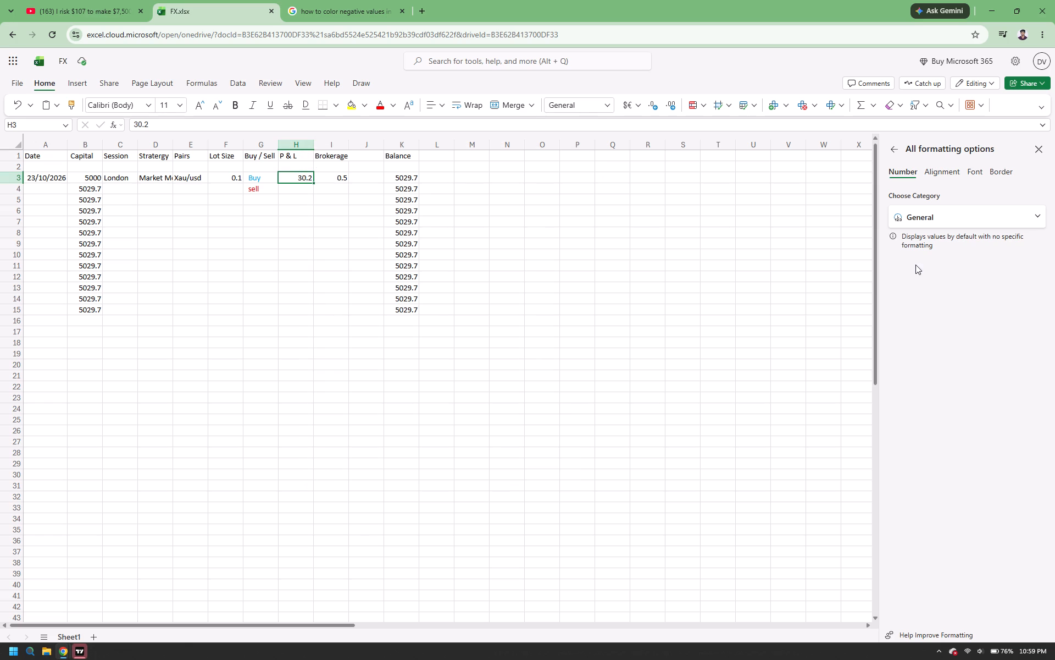
Compare the tutorial's paused Format Cells category list with the number formatting options in the FX workbook.
{"action": "left_click", "coordinate": [323, 0]}
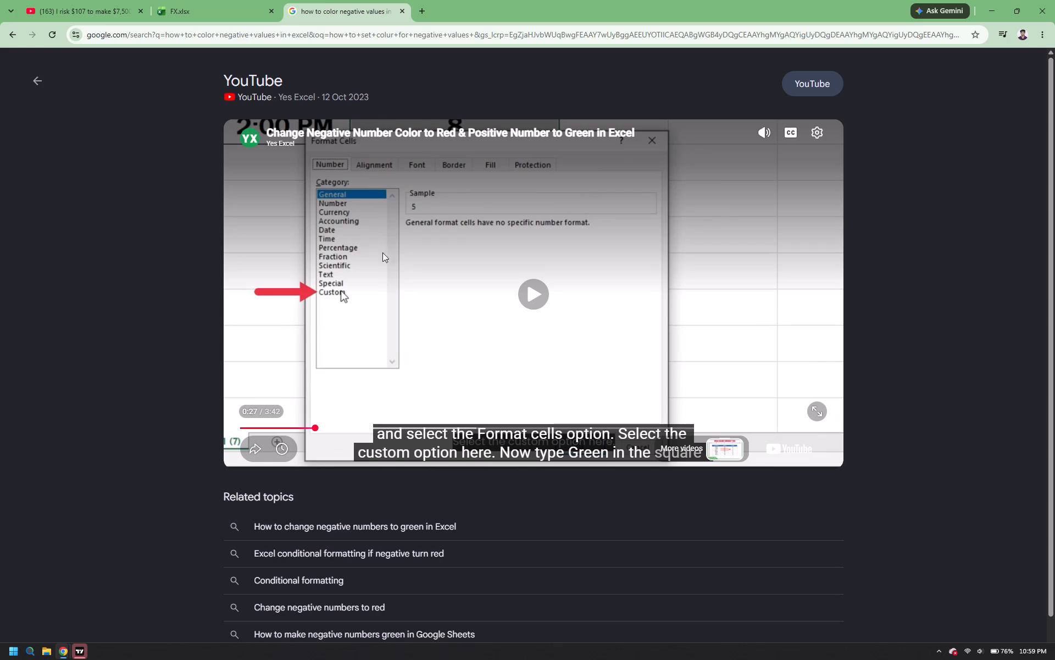
{"action": "left_click", "coordinate": [240, 10]}
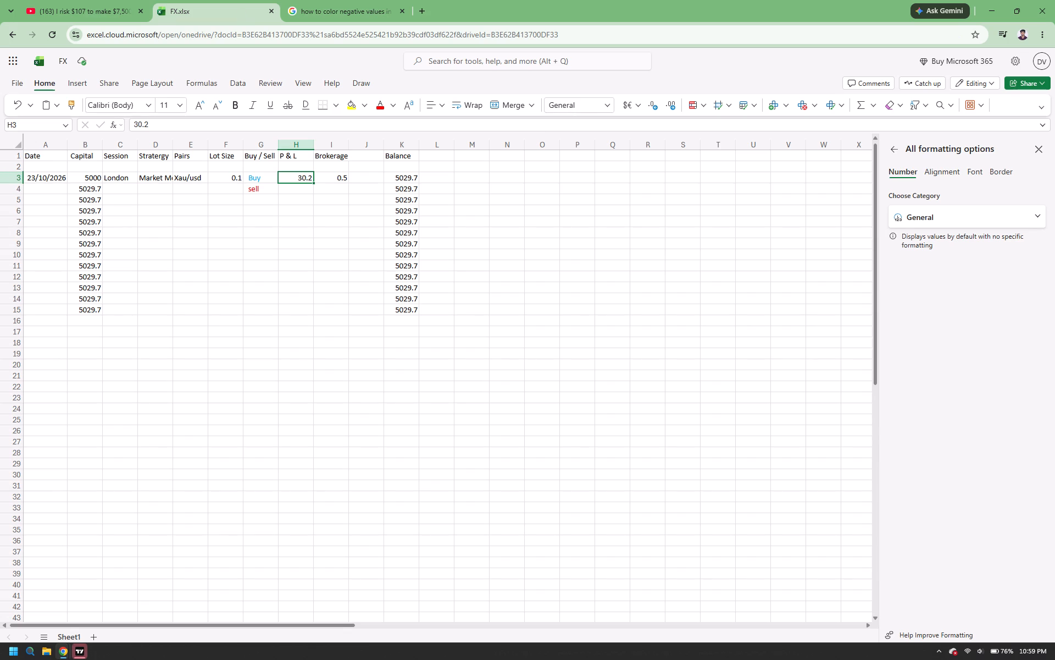
{"action": "left_click", "coordinate": [371, 0]}
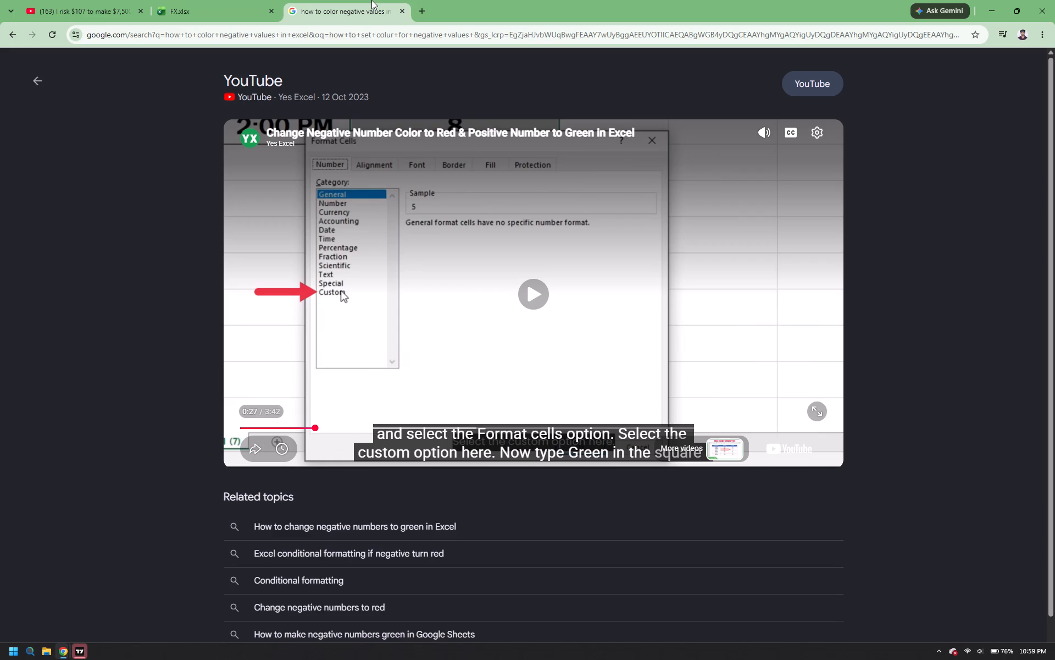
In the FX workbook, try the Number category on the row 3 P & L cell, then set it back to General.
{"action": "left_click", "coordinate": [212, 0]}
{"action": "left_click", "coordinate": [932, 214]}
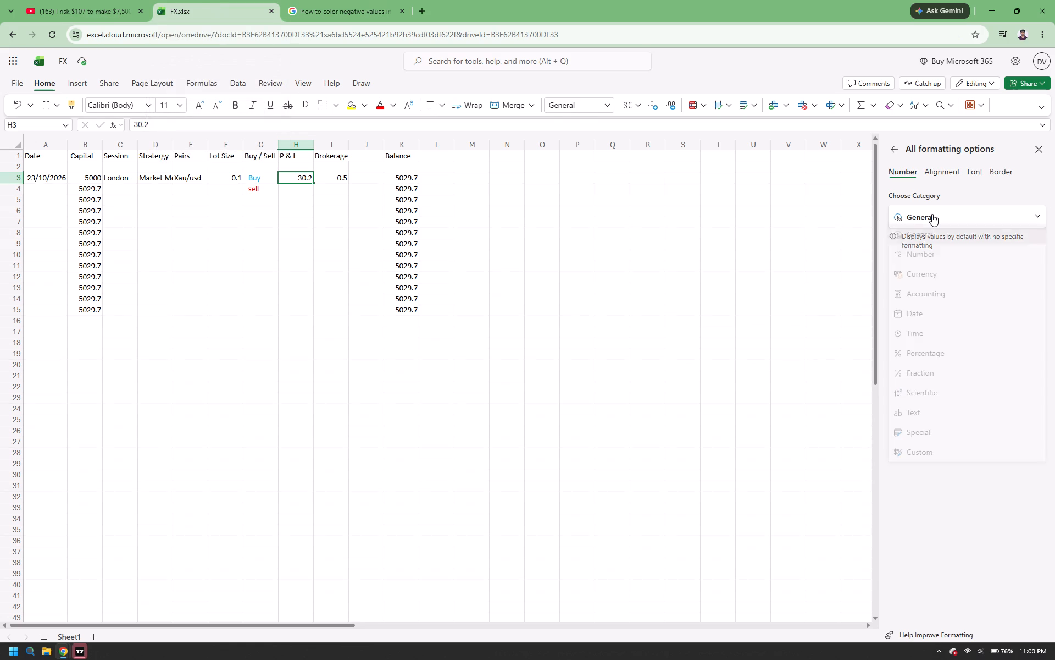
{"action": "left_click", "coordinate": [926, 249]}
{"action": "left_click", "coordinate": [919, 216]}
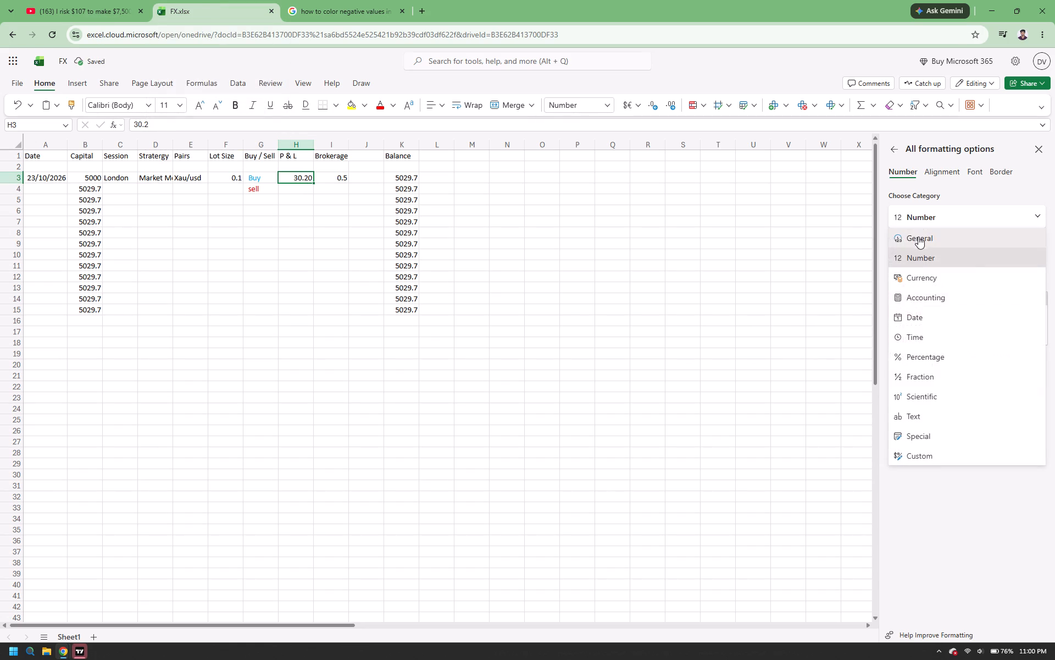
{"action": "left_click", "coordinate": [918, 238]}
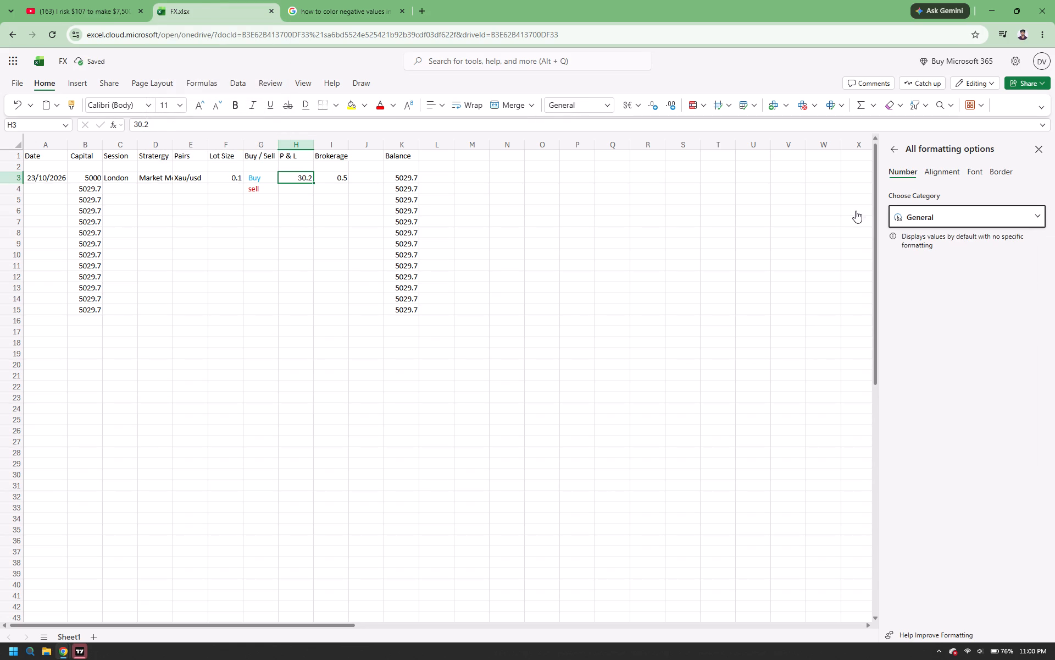
Following the tutorial, choose the Custom number category for the row 3 P & L cell in the FX workbook.
{"action": "left_click", "coordinate": [335, 0]}
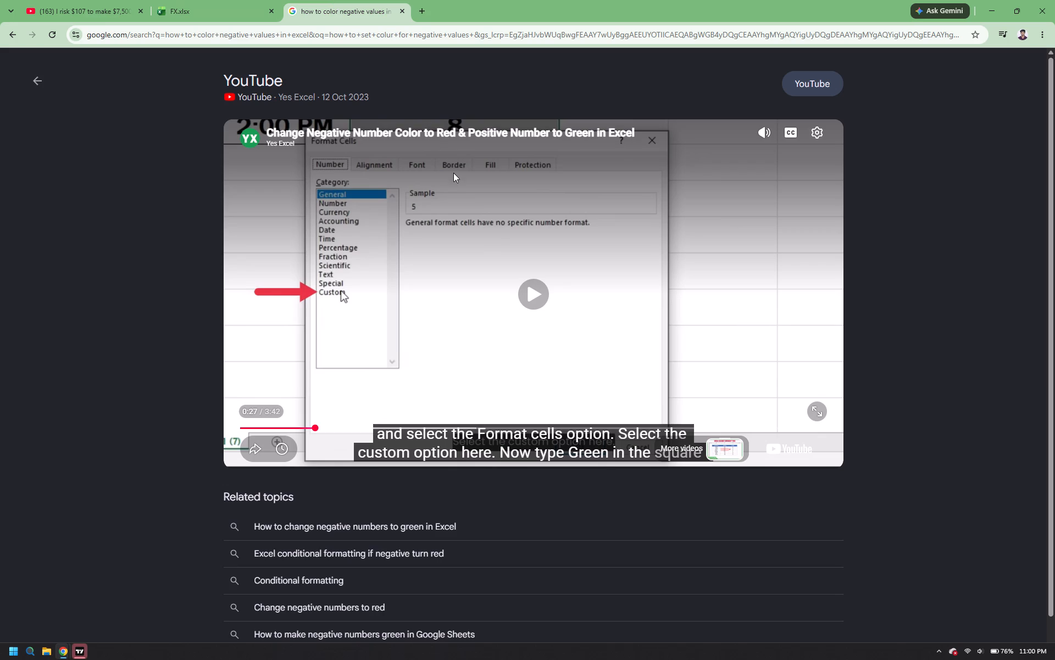
{"action": "left_click", "coordinate": [245, 0]}
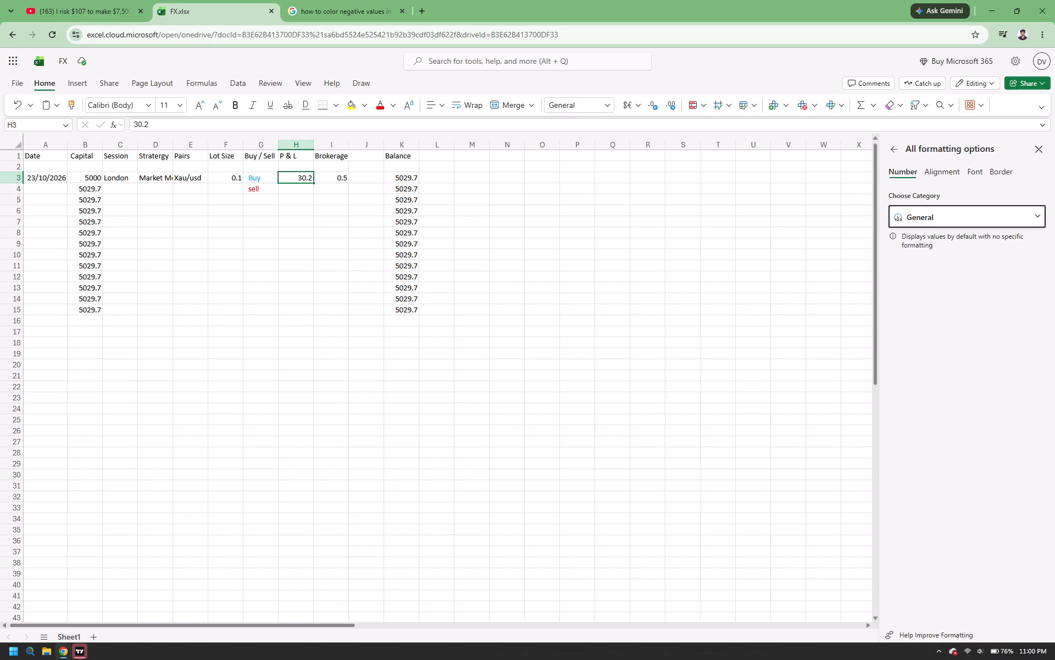
{"action": "left_click", "coordinate": [943, 221]}
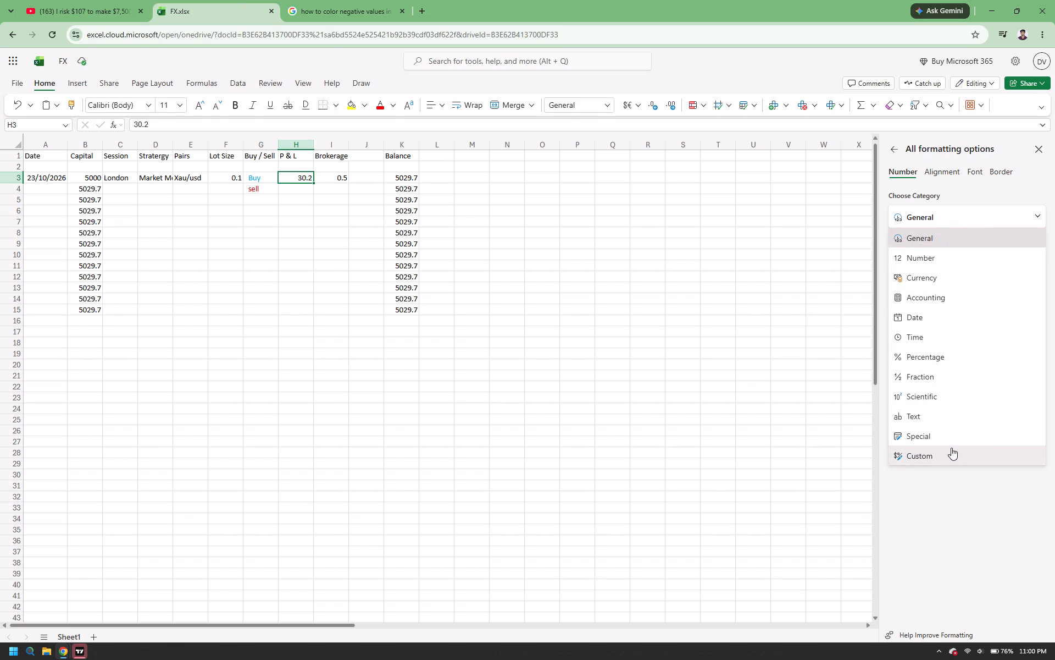
{"action": "left_click", "coordinate": [947, 448]}
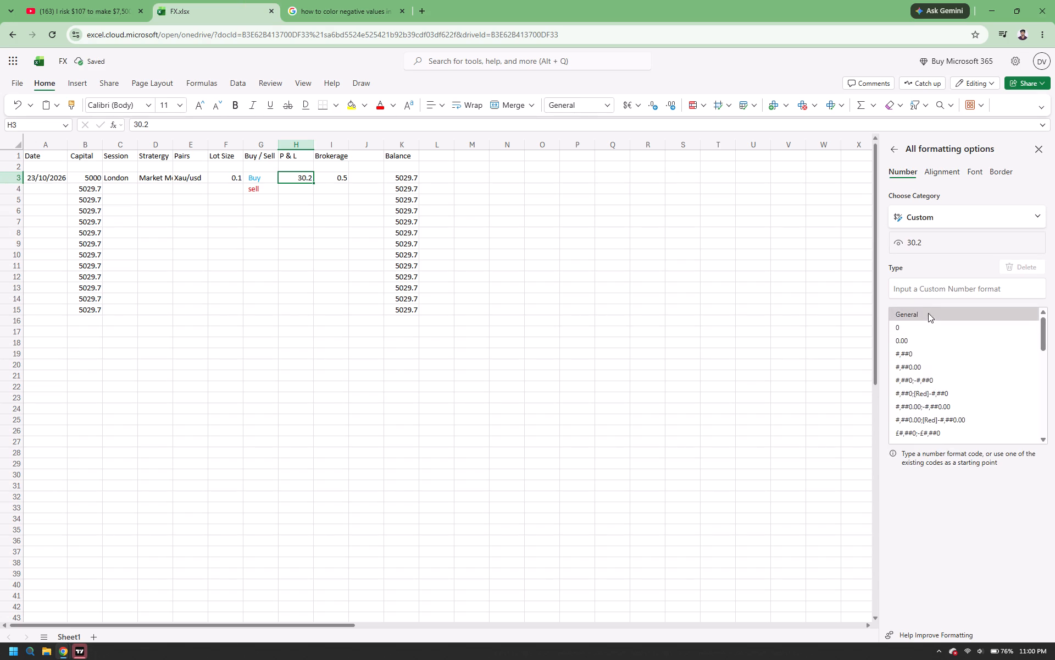
{"action": "left_click", "coordinate": [921, 290]}
Replay the tutorial's section on entering a custom format code that colours positive numbers green.
{"action": "left_click", "coordinate": [358, 0]}
{"action": "left_click", "coordinate": [487, 297]}
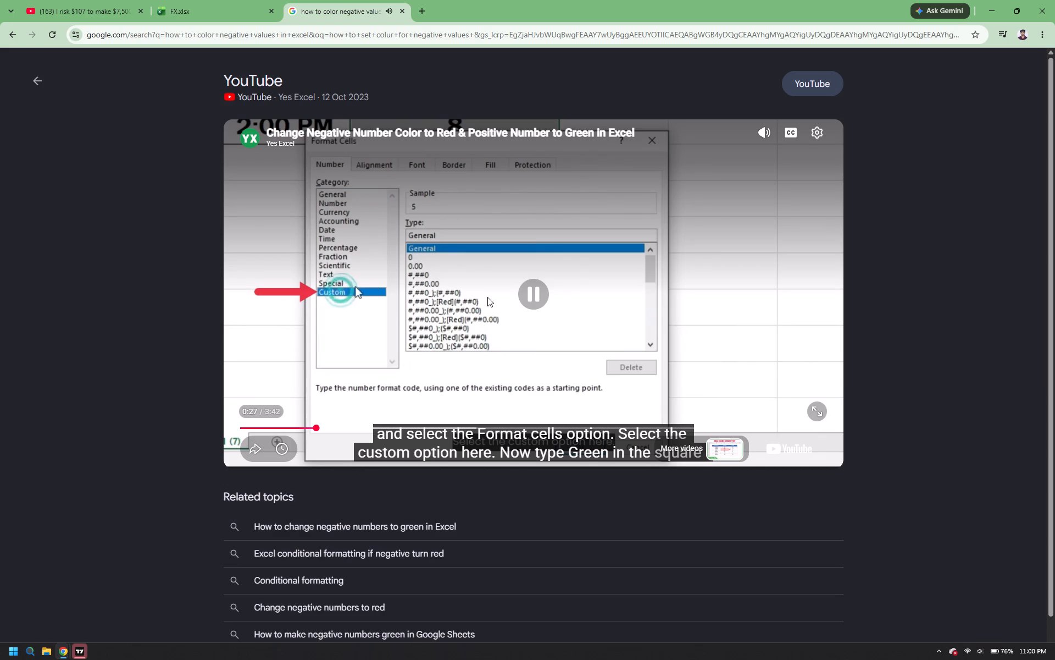
{"action": "key", "text": "Left"}
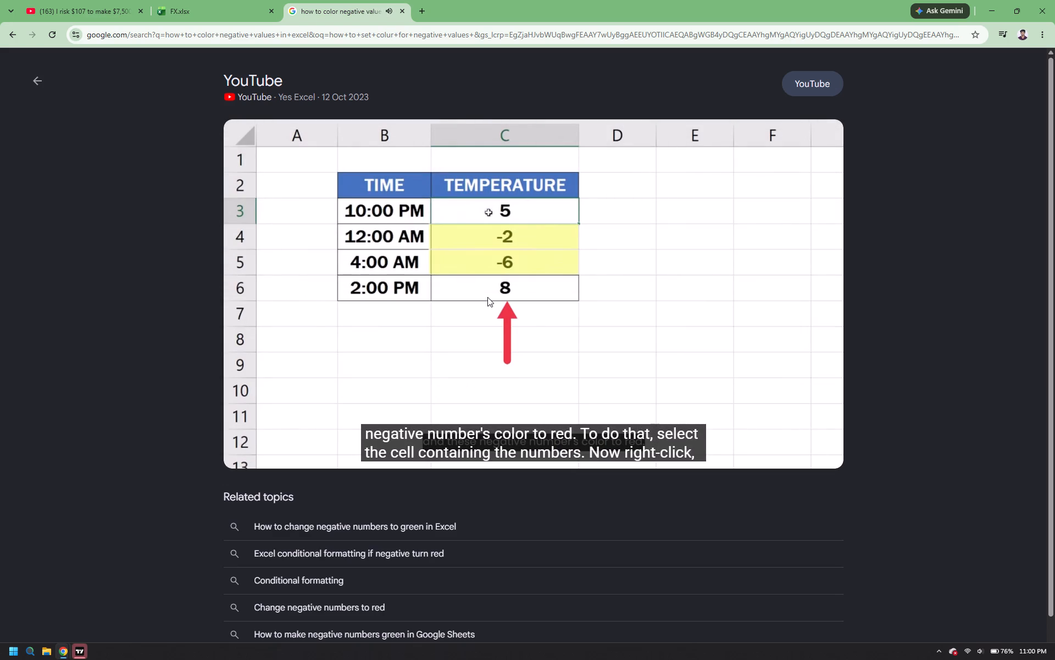
{"action": "left_click", "coordinate": [487, 297]}
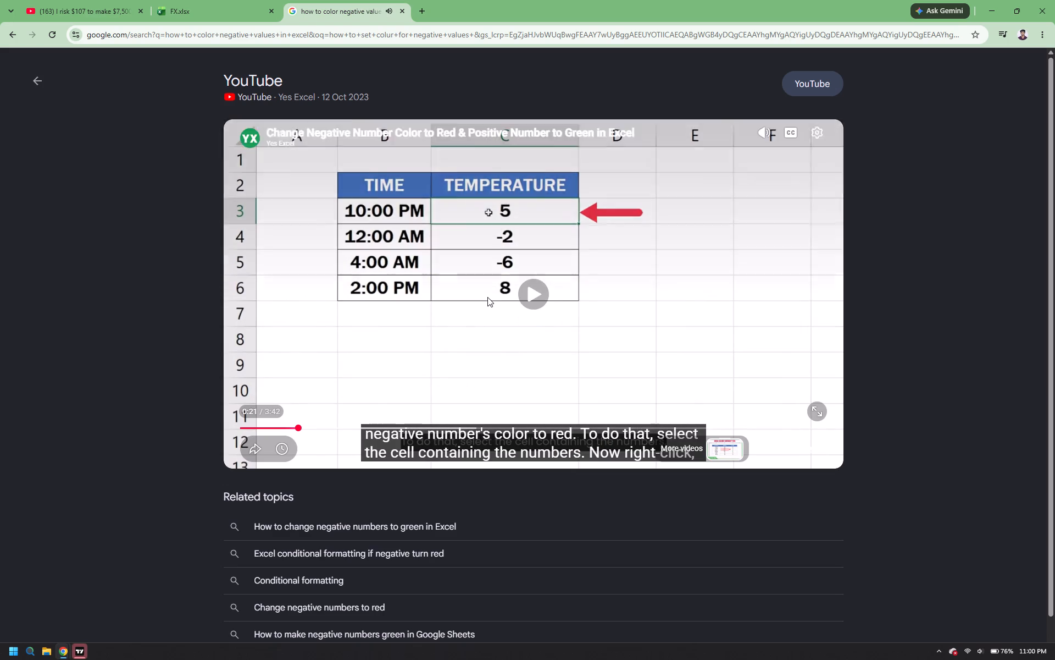
{"action": "left_click", "coordinate": [487, 297]}
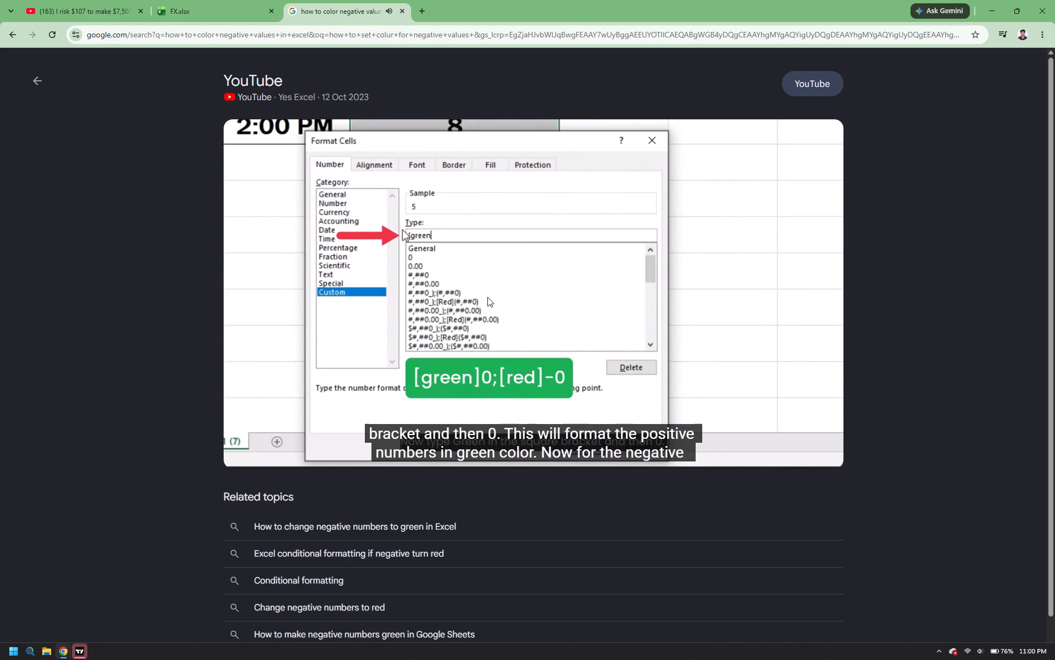
{"action": "left_click", "coordinate": [487, 297]}
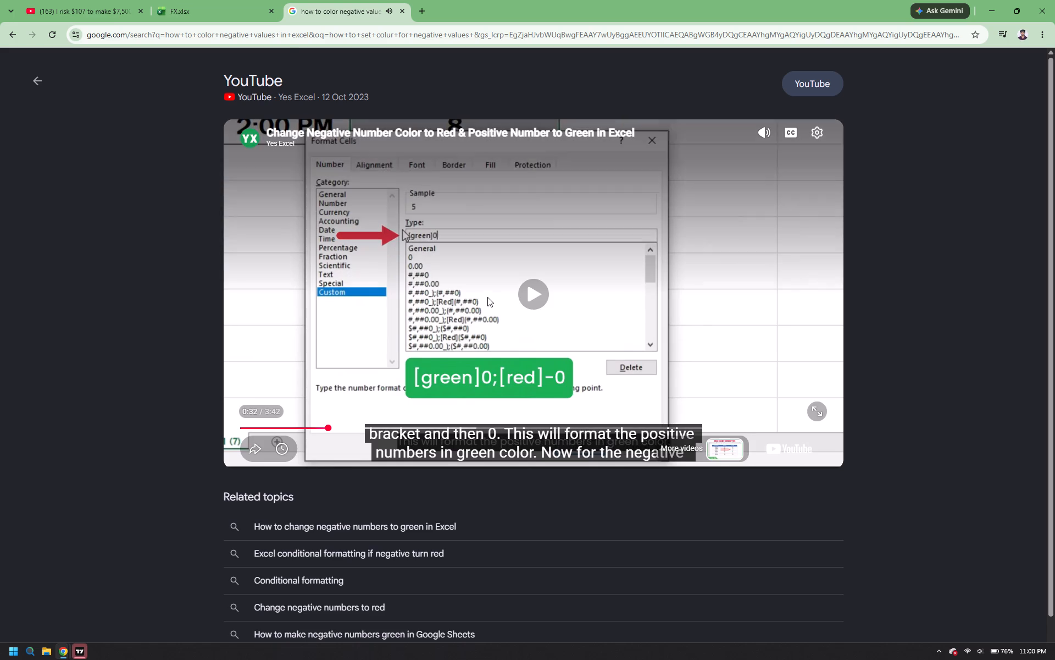
In the FX workbook, enter [green]0; as the positive-number part of the P & L cell's custom format code.
{"action": "left_click", "coordinate": [196, 0]}
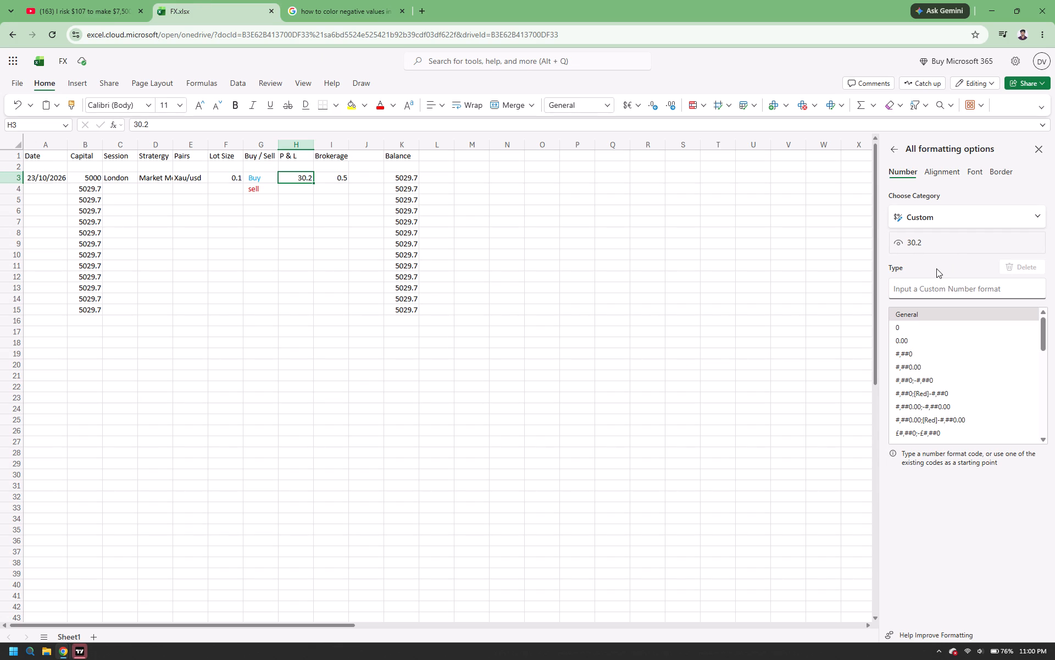
{"action": "key", "text": "shift+braceleft"}
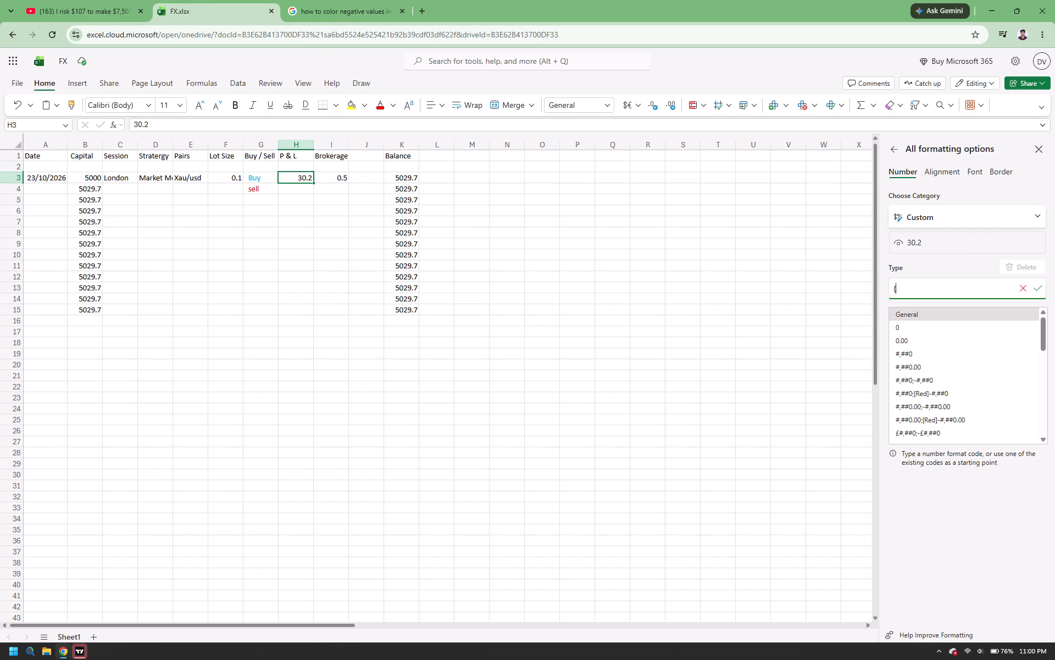
{"action": "key", "text": "bracketleft"}
{"action": "key", "text": "BackSpace"}
{"action": "key", "text": "BackSpace"}
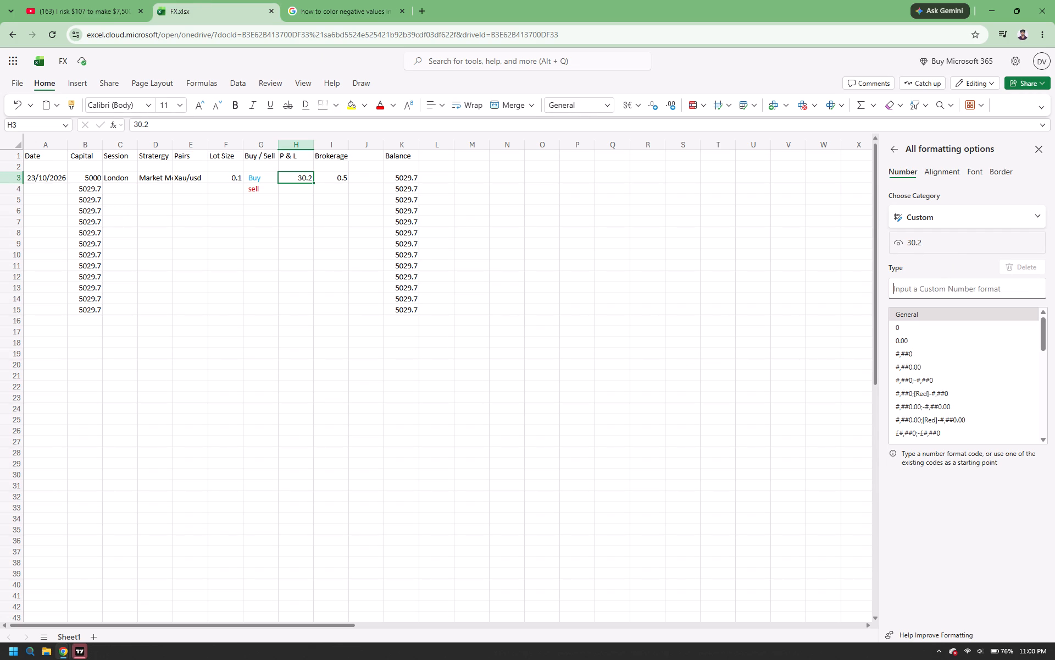
{"action": "key", "text": "bracketleft"}
{"action": "type", "text": "green"}
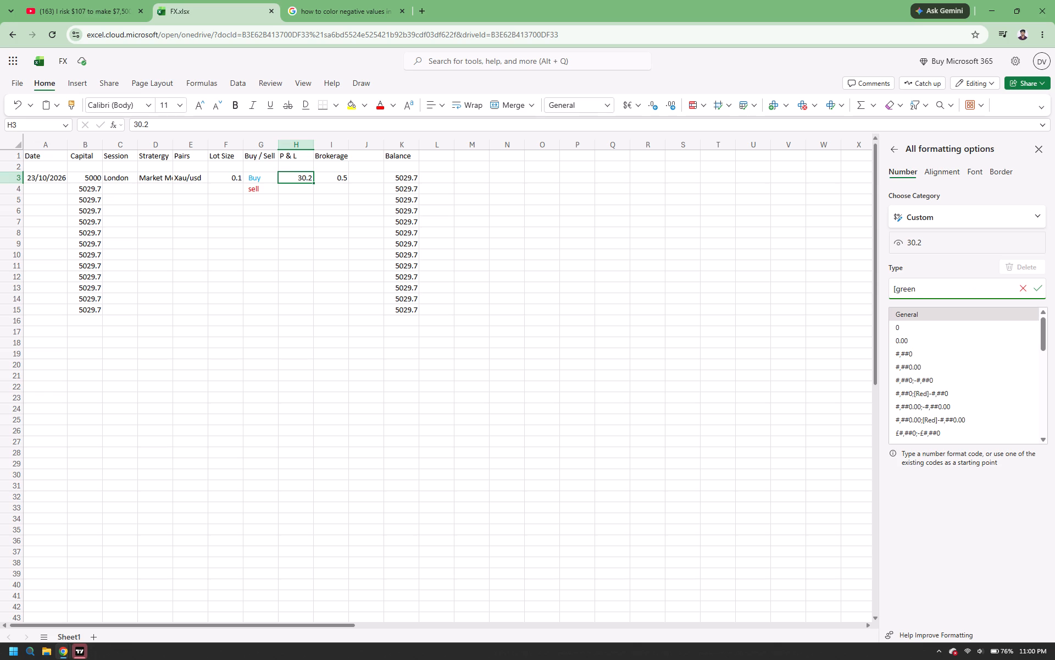
{"action": "key", "text": "bracketright"}
{"action": "key", "text": "0"}
{"action": "key", "text": "semicolon"}
Check the tutorial for the negative-number part and complete the workbook's custom format code as [green]0;[red]-0.
{"action": "left_click", "coordinate": [264, 0]}
{"action": "left_click", "coordinate": [332, 0]}
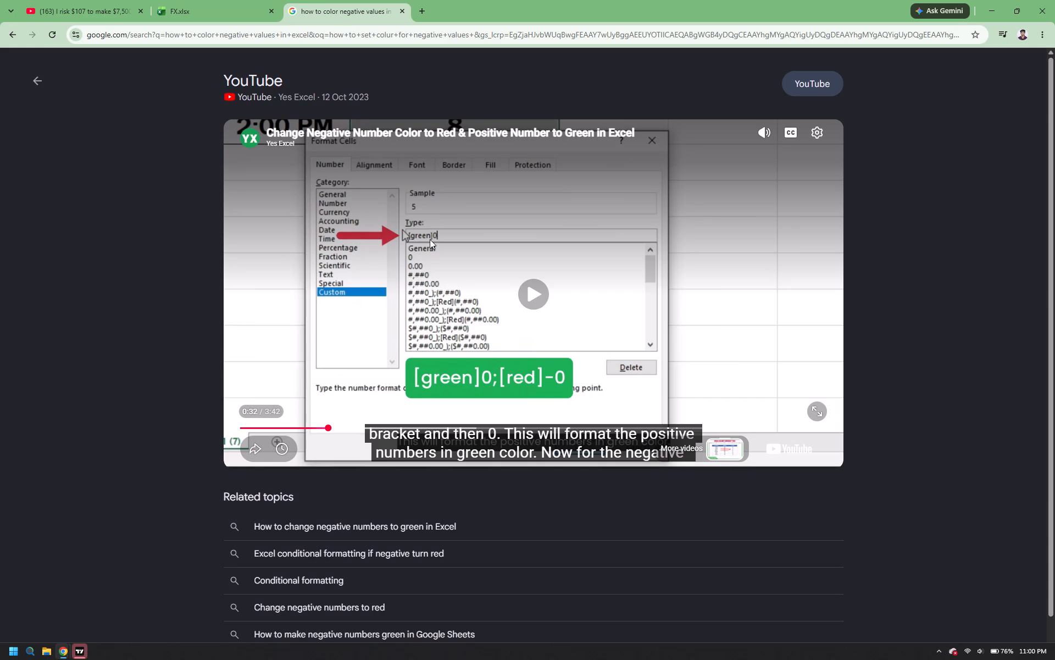
{"action": "left_click", "coordinate": [430, 239]}
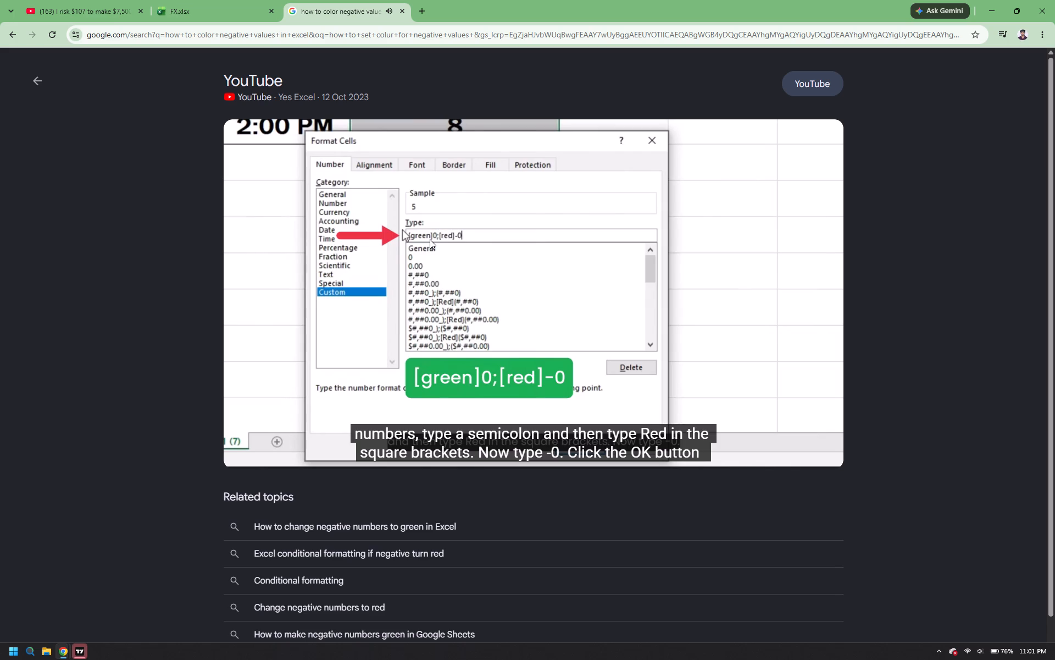
{"action": "key", "text": "space"}
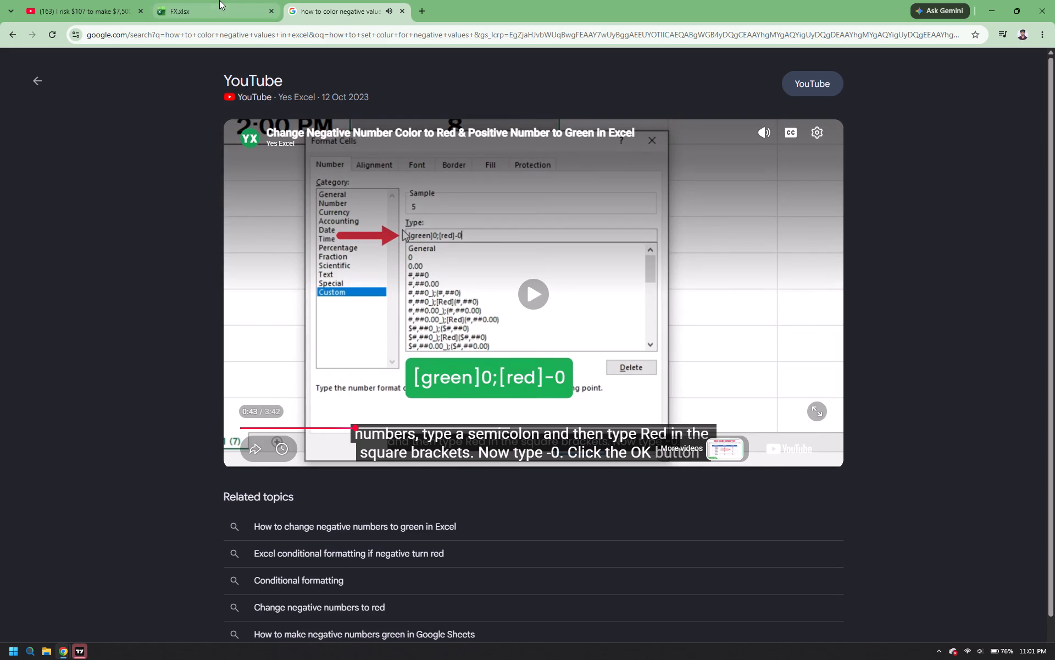
{"action": "left_click", "coordinate": [218, 0]}
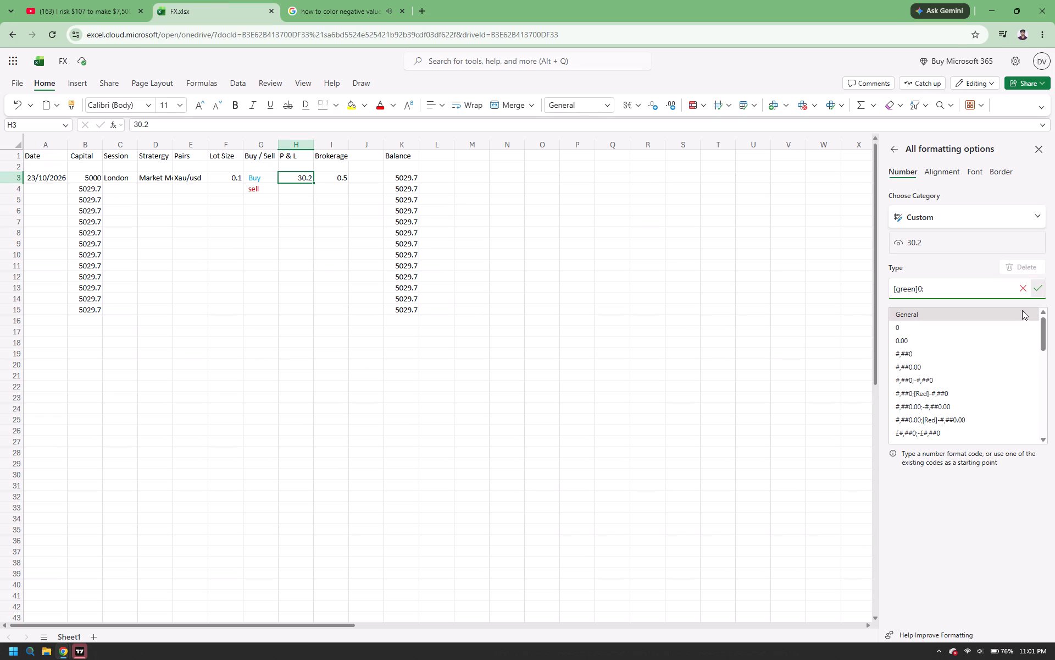
{"action": "type", "text": "re"}
{"action": "key", "text": "d"}
{"action": "left_click", "coordinate": [386, 0]}
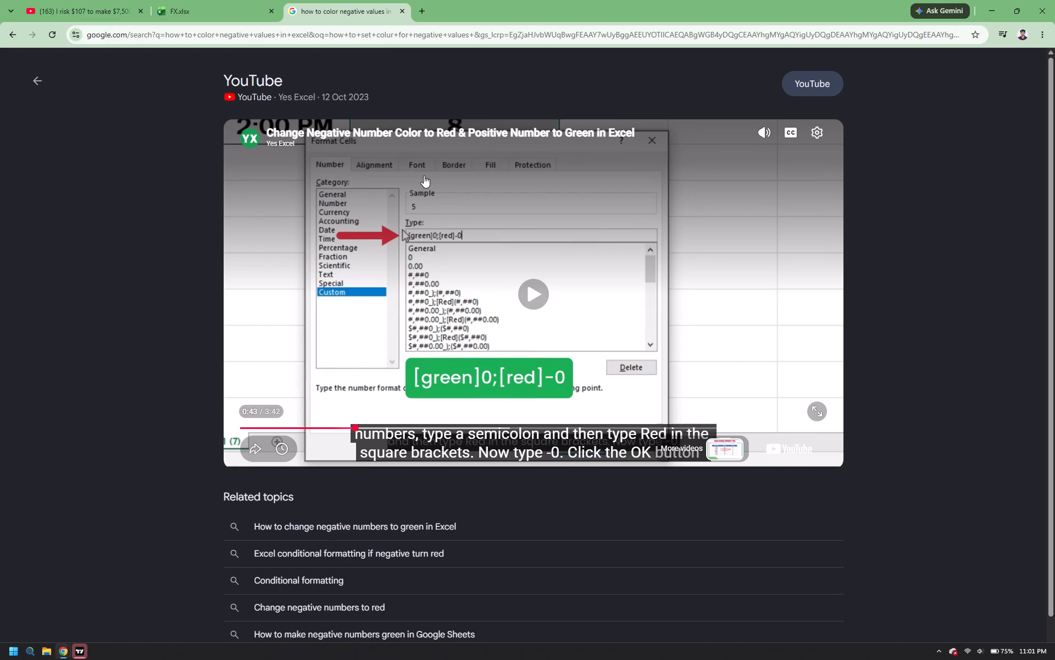
{"action": "left_click", "coordinate": [427, 181]}
{"action": "left_click", "coordinate": [427, 181]}
{"action": "left_click", "coordinate": [202, 0]}
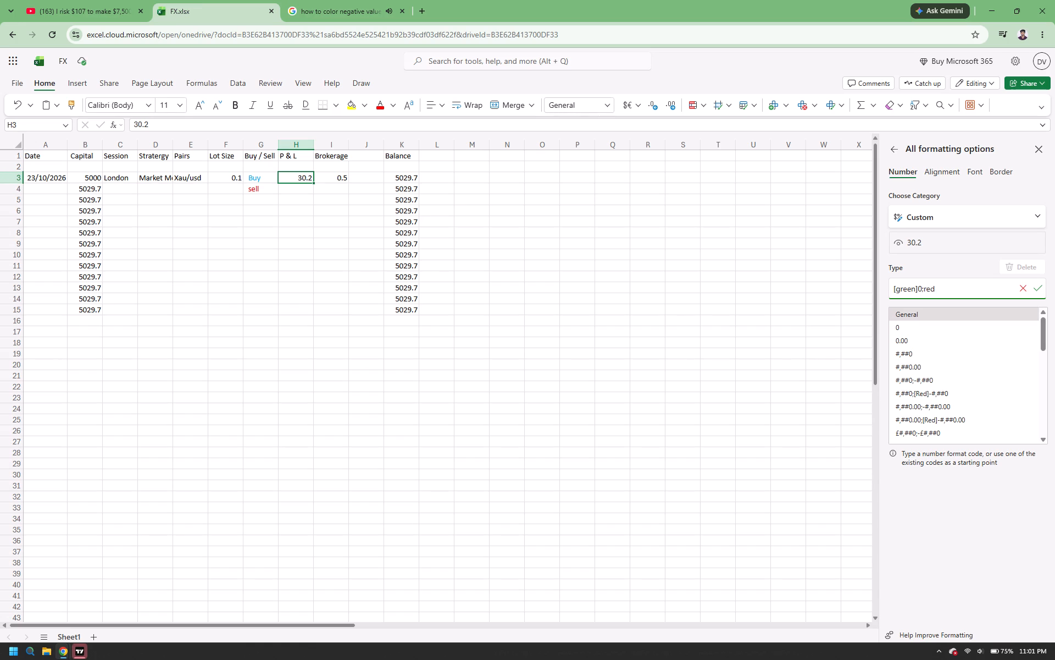
{"action": "key", "text": "BackSpace"}
{"action": "key", "text": "BackSpace"}
{"action": "key", "text": "BackSpace"}
{"action": "key", "text": "bracketleft"}
{"action": "type", "text": "red"}
{"action": "key", "text": "bracketright"}
{"action": "key", "text": "minus"}
{"action": "key", "text": "0"}
Preview the tutorial's coloured result, and apply the [green]0;[red]-0 custom format to the row 3 P & L cell in the workbook.
{"action": "left_click", "coordinate": [301, 0]}
{"action": "left_click", "coordinate": [523, 321]}
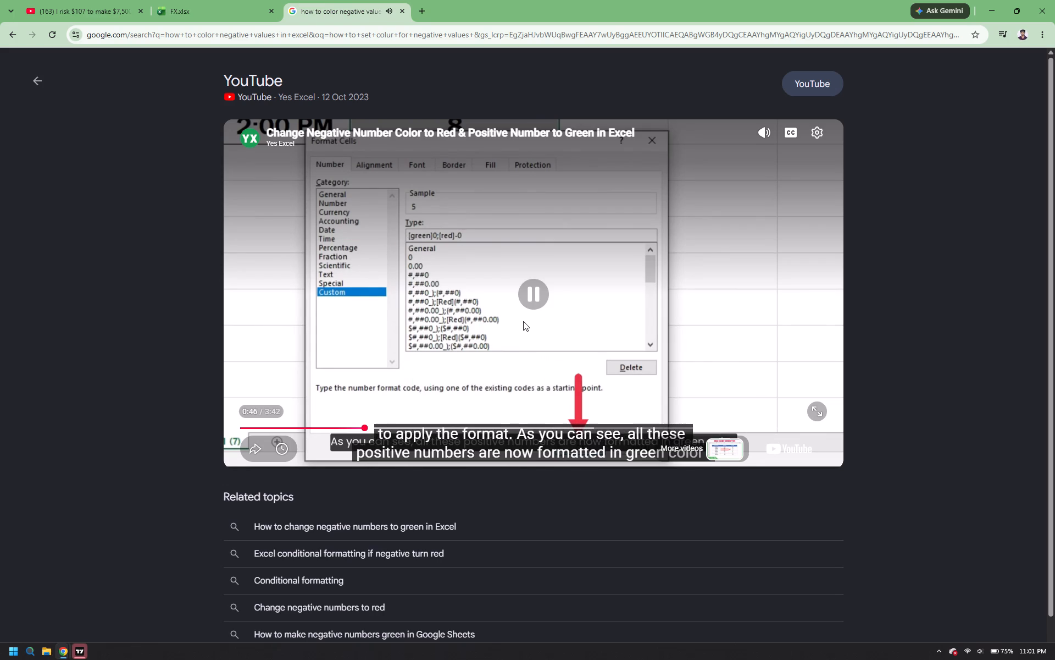
{"action": "key", "text": "Right"}
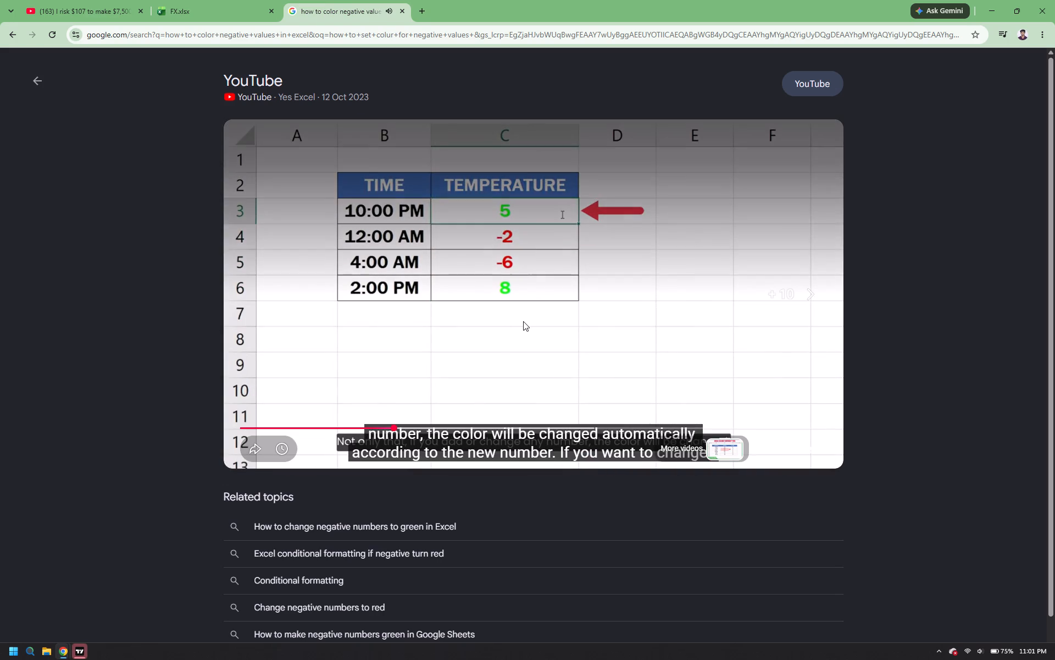
{"action": "left_click", "coordinate": [510, 316]}
{"action": "left_click", "coordinate": [175, 0]}
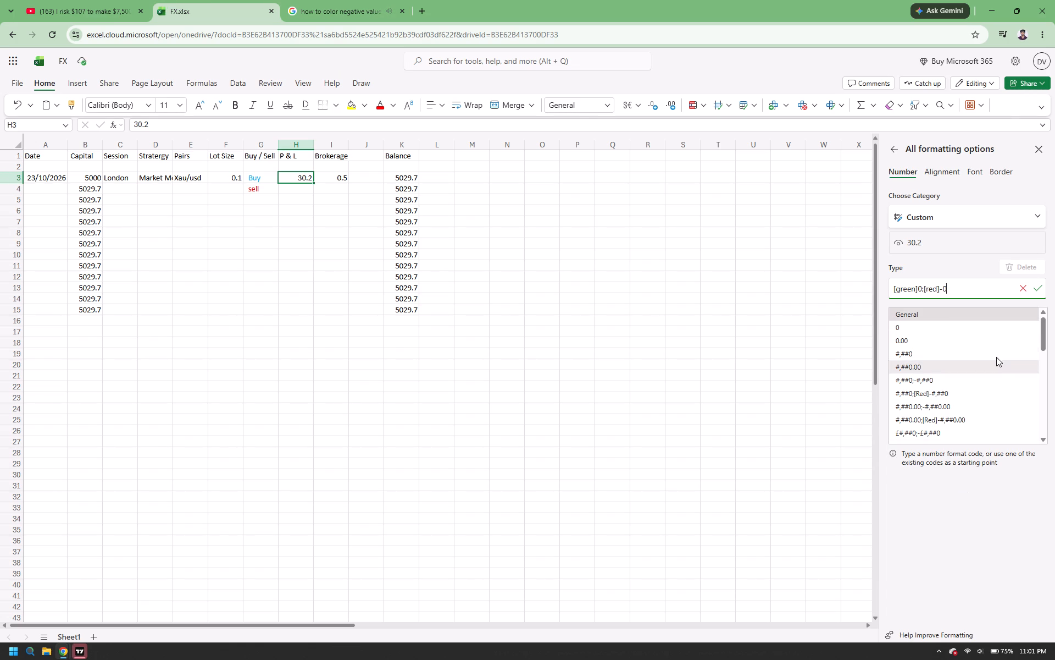
{"action": "left_click", "coordinate": [1037, 286]}
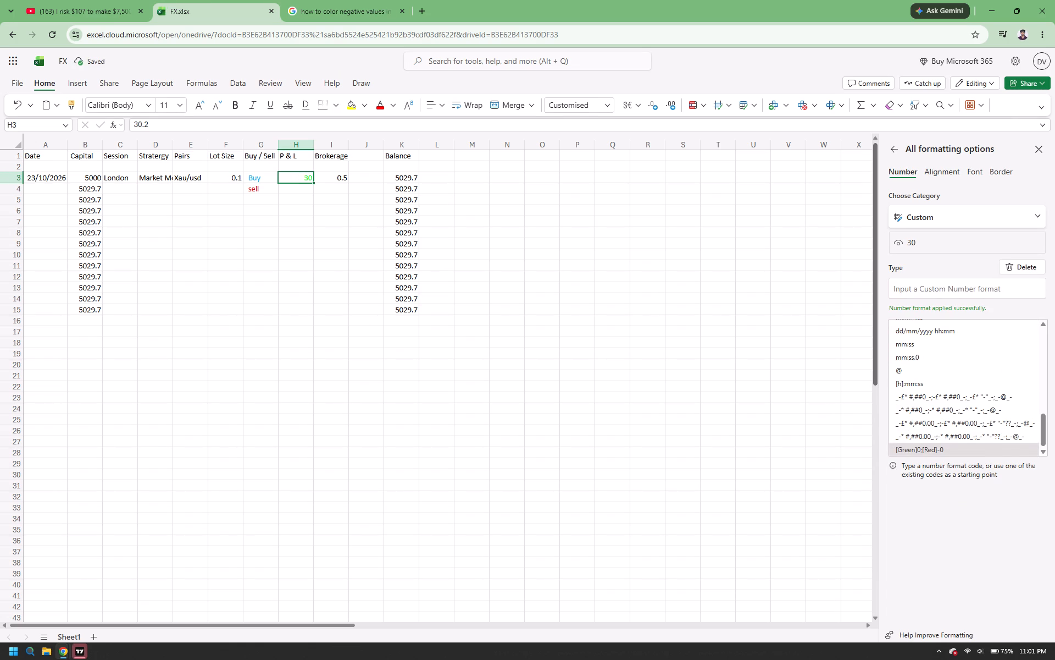
Examine the row 3 P & L cell's stored value alongside its custom number format, comparing it with the cell below.
{"action": "left_click", "coordinate": [299, 193]}
{"action": "left_click", "coordinate": [308, 180]}
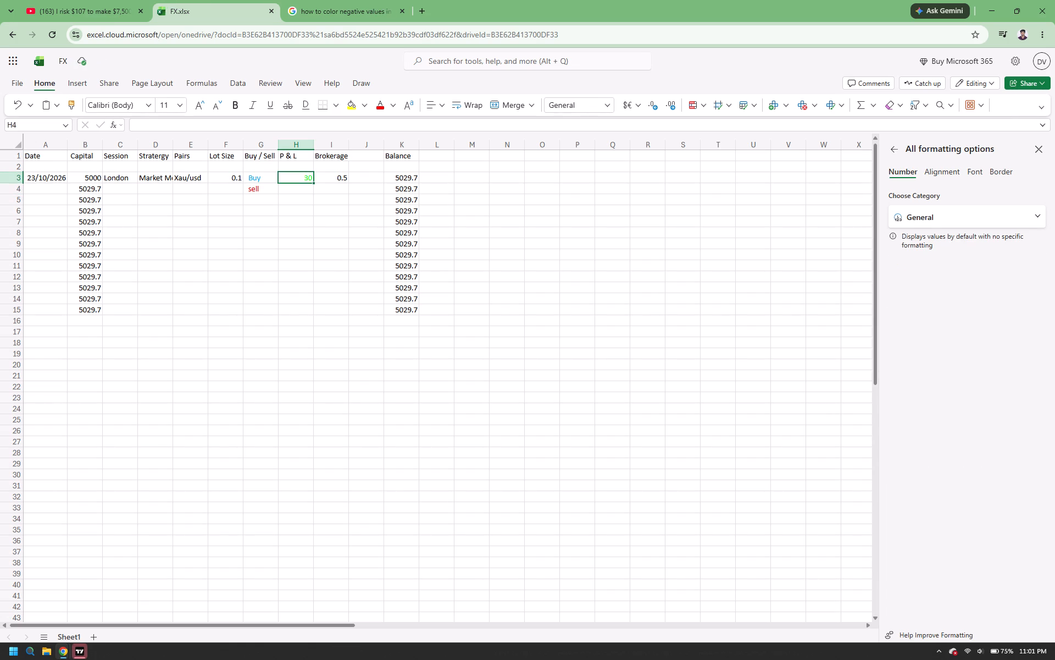
{"action": "double_click", "coordinate": [308, 180]}
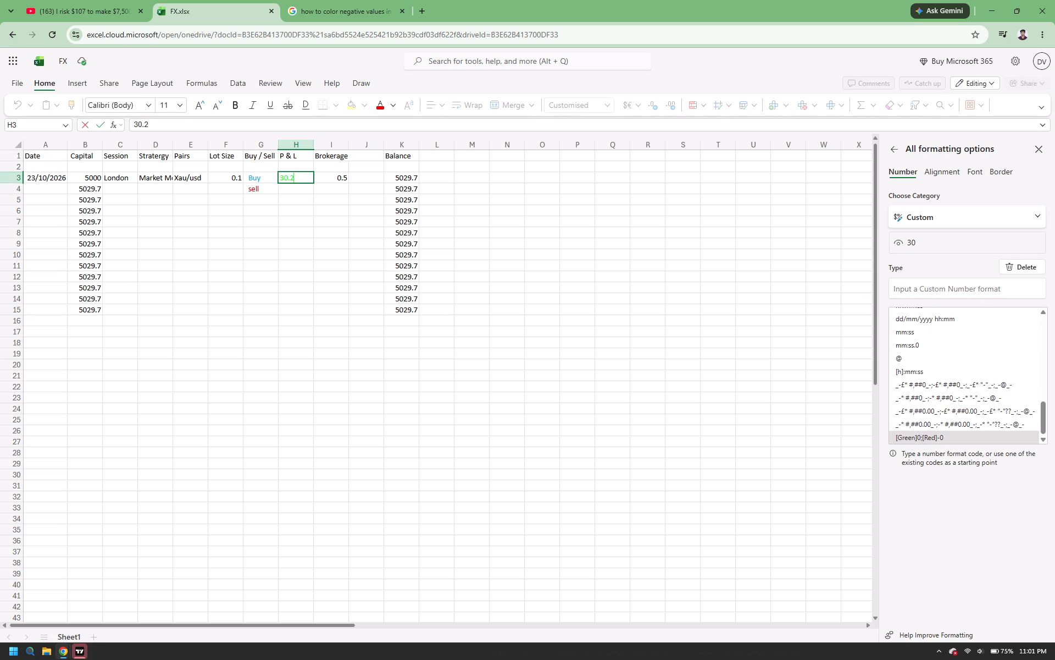
{"action": "double_click", "coordinate": [303, 195]}
{"action": "double_click", "coordinate": [304, 179]}
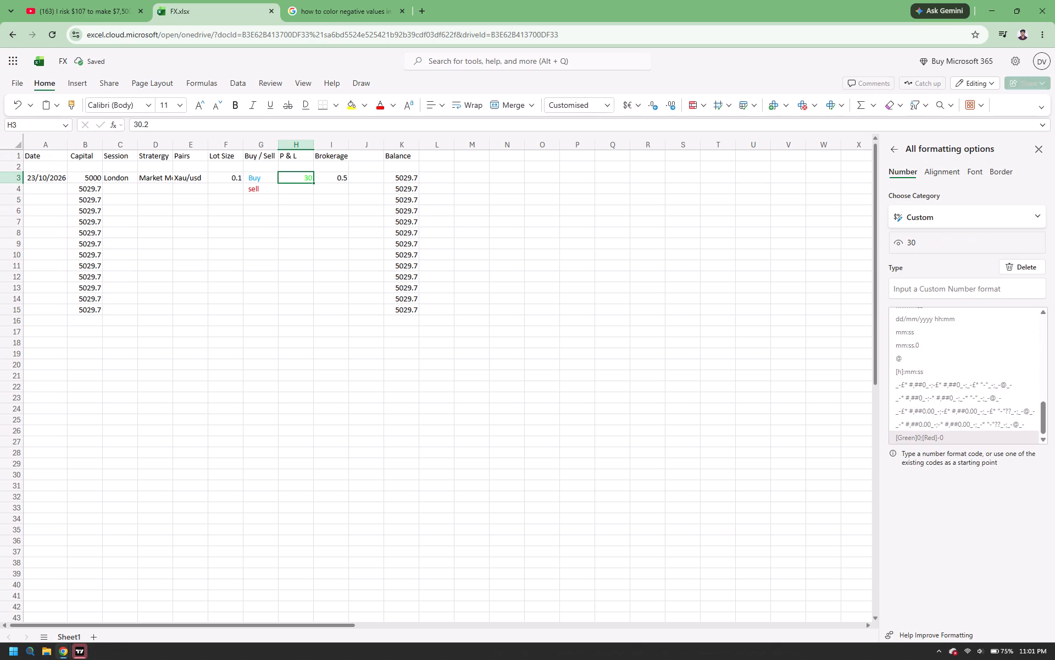
{"action": "left_click", "coordinate": [312, 178]}
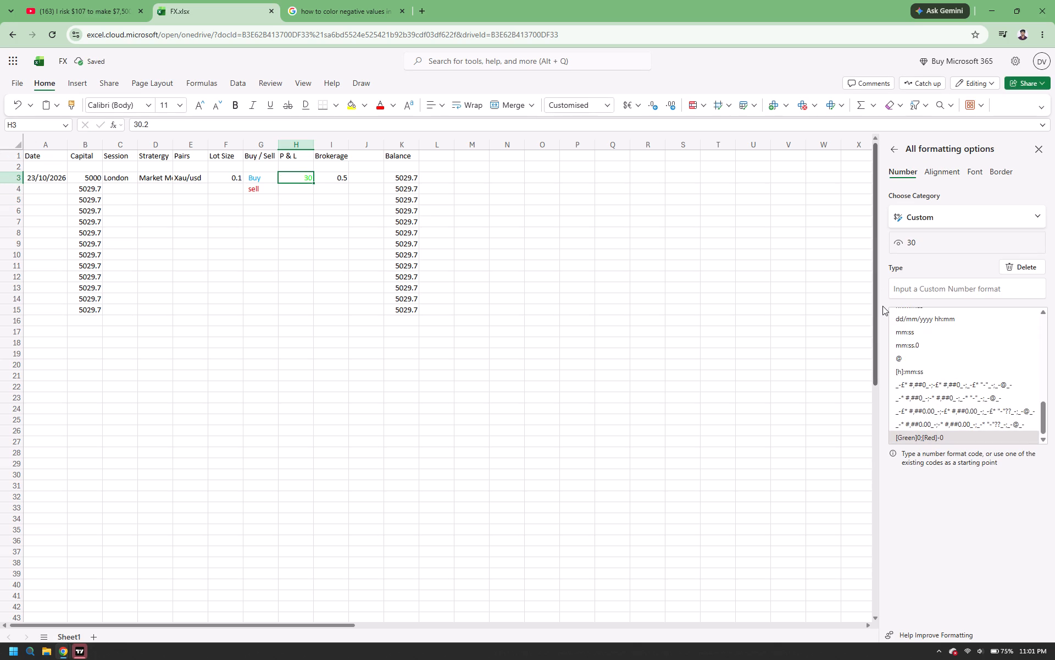
{"action": "scroll", "coordinate": [903, 320], "scroll_direction": "up", "scroll_amount": 6}
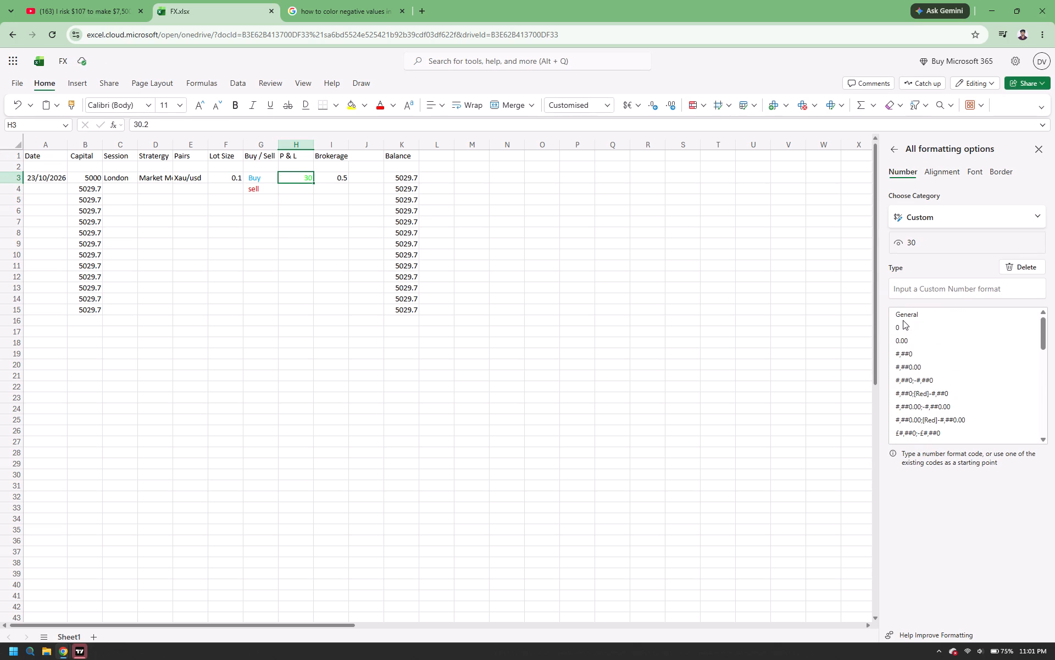
{"action": "left_click", "coordinate": [298, 192]}
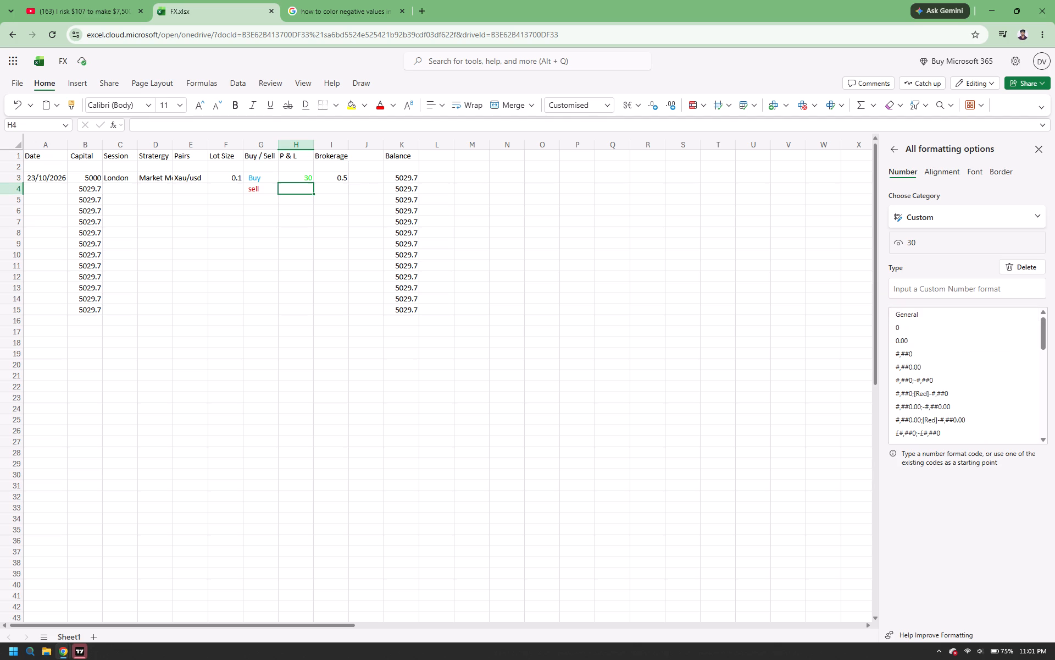
{"action": "double_click", "coordinate": [299, 184]}
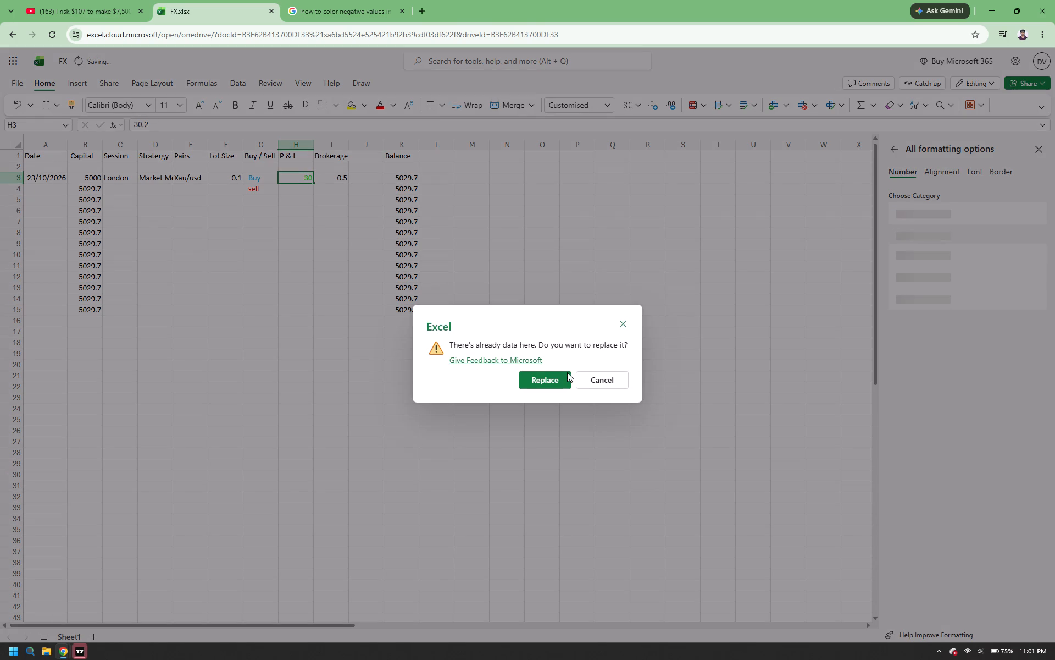
{"action": "left_click", "coordinate": [584, 380]}
{"action": "double_click", "coordinate": [306, 180]}
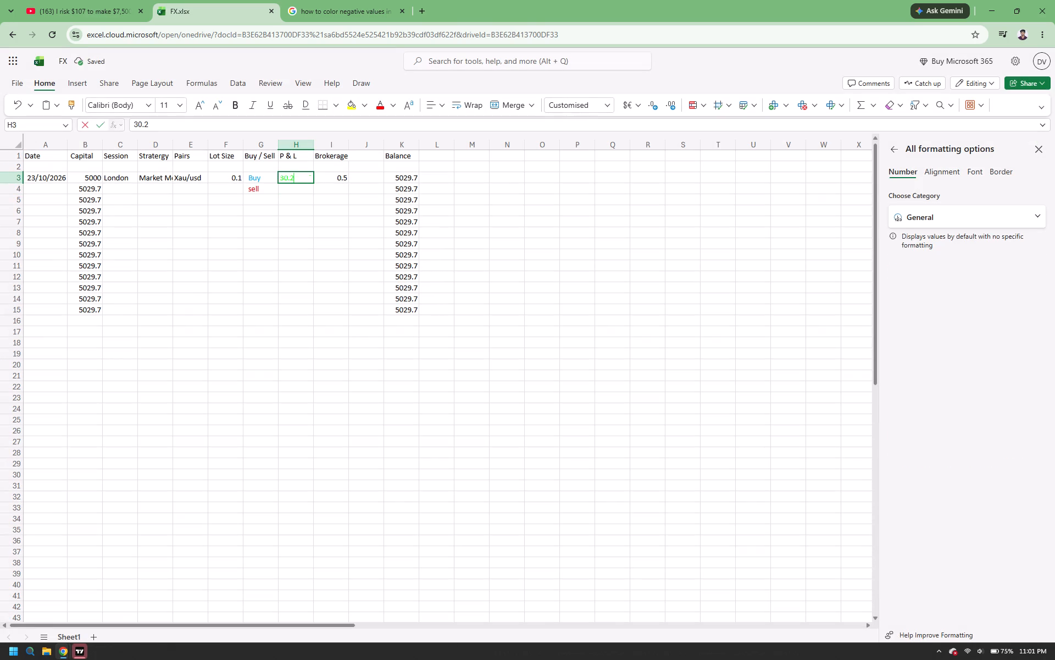
{"action": "left_click", "coordinate": [304, 192]}
{"action": "double_click", "coordinate": [302, 180]}
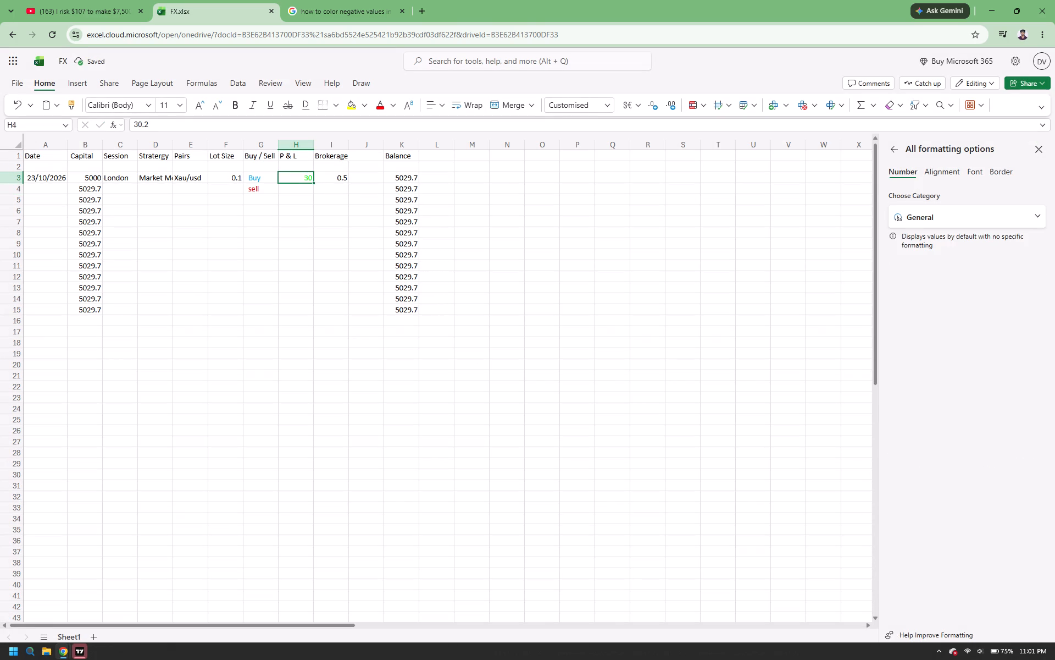
{"action": "double_click", "coordinate": [302, 180]}
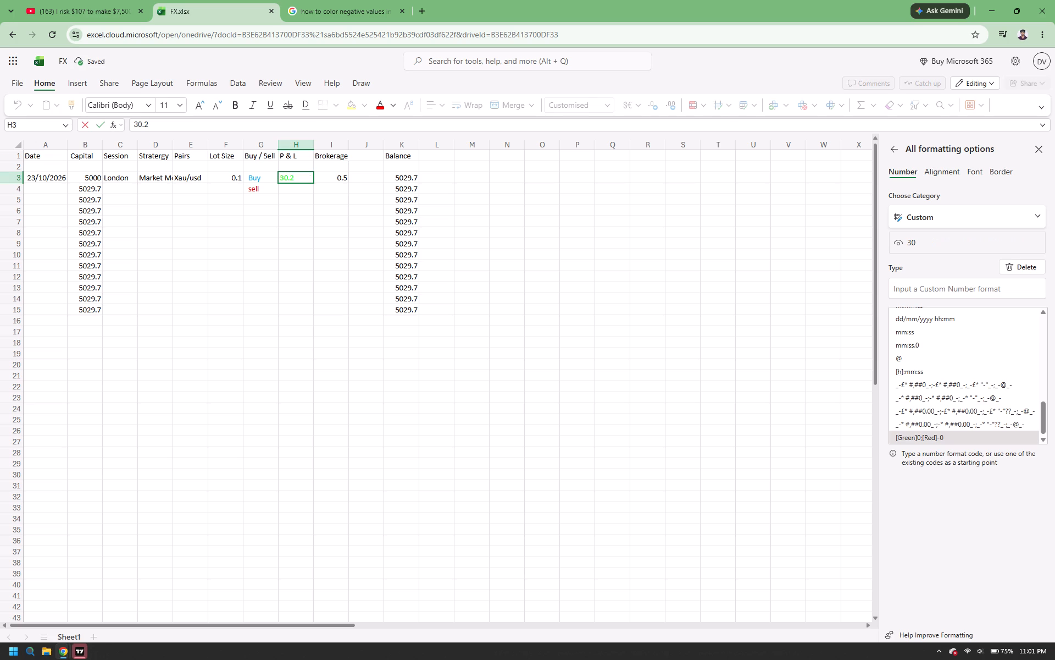
{"action": "left_click", "coordinate": [302, 186]}
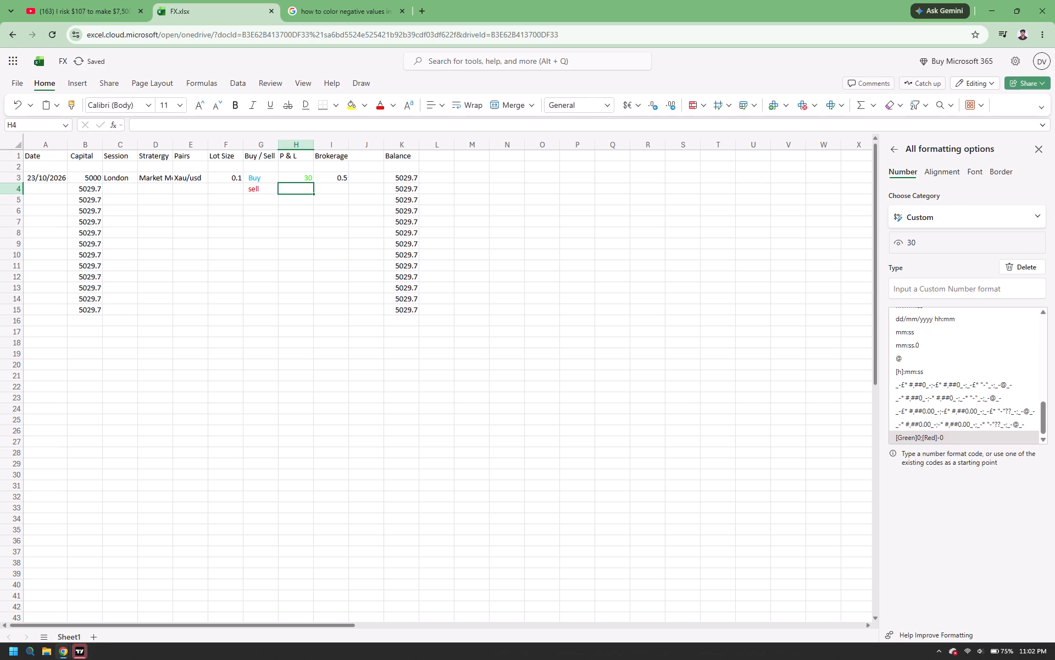
Clear the row 3 P & L cell and re-enter its value as 30.2.
{"action": "double_click", "coordinate": [306, 178]}
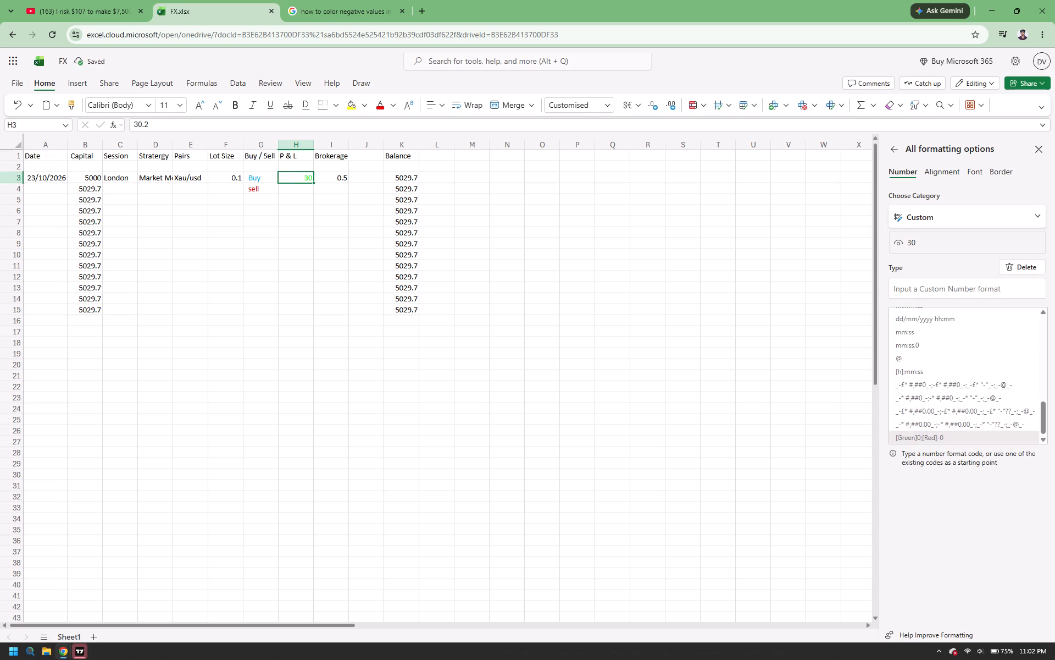
{"action": "triple_click", "coordinate": [306, 178]}
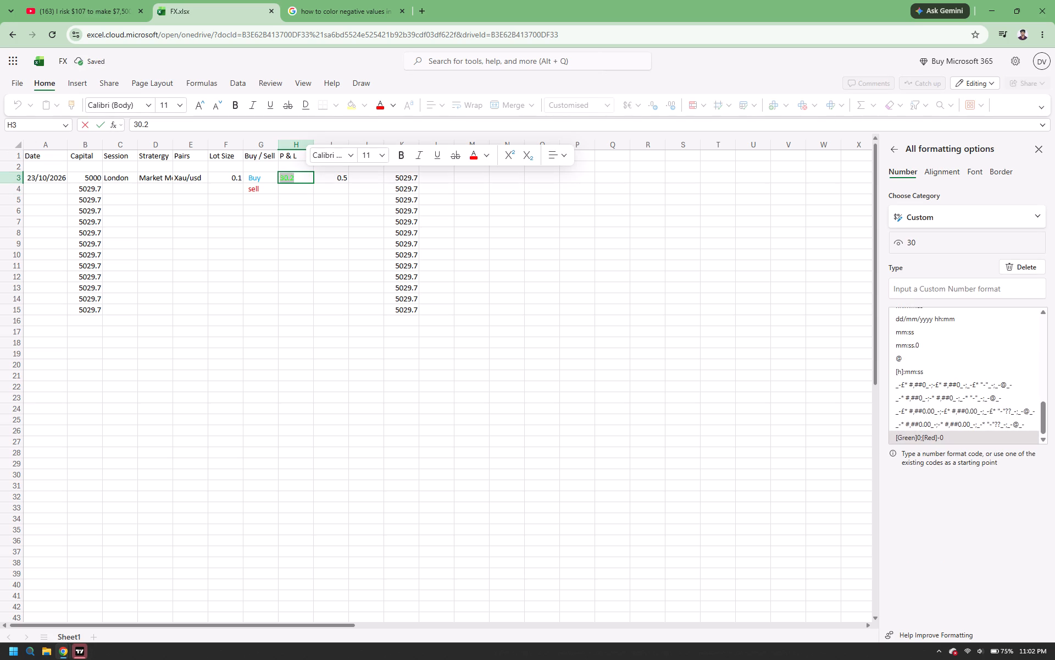
{"action": "key", "text": "BackSpace"}
{"action": "type", "text": "30.2"}
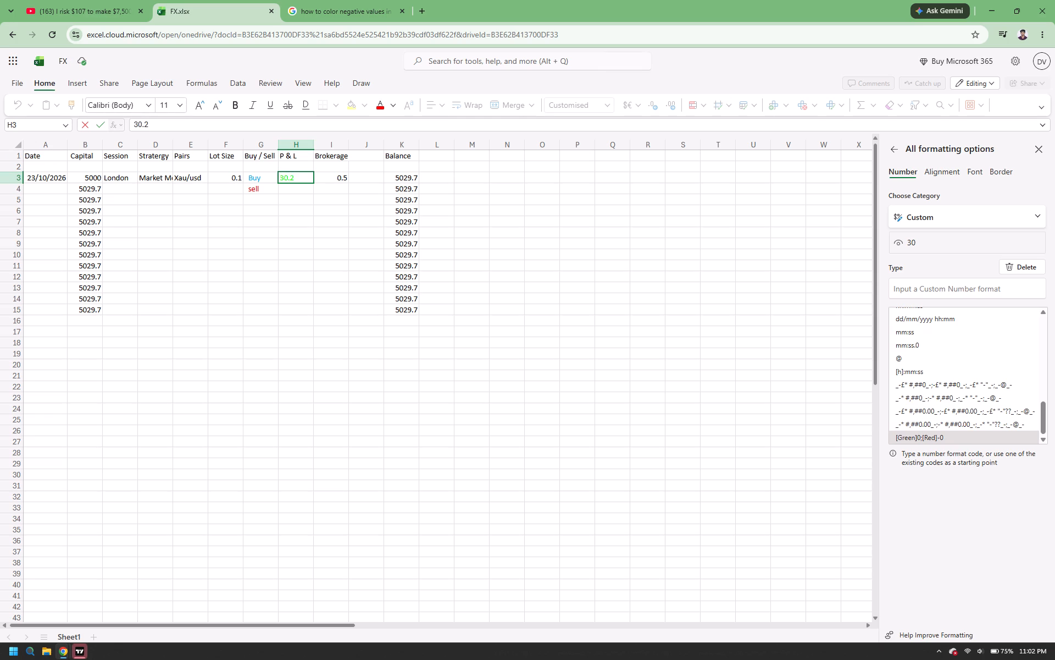
{"action": "key", "text": "Return"}
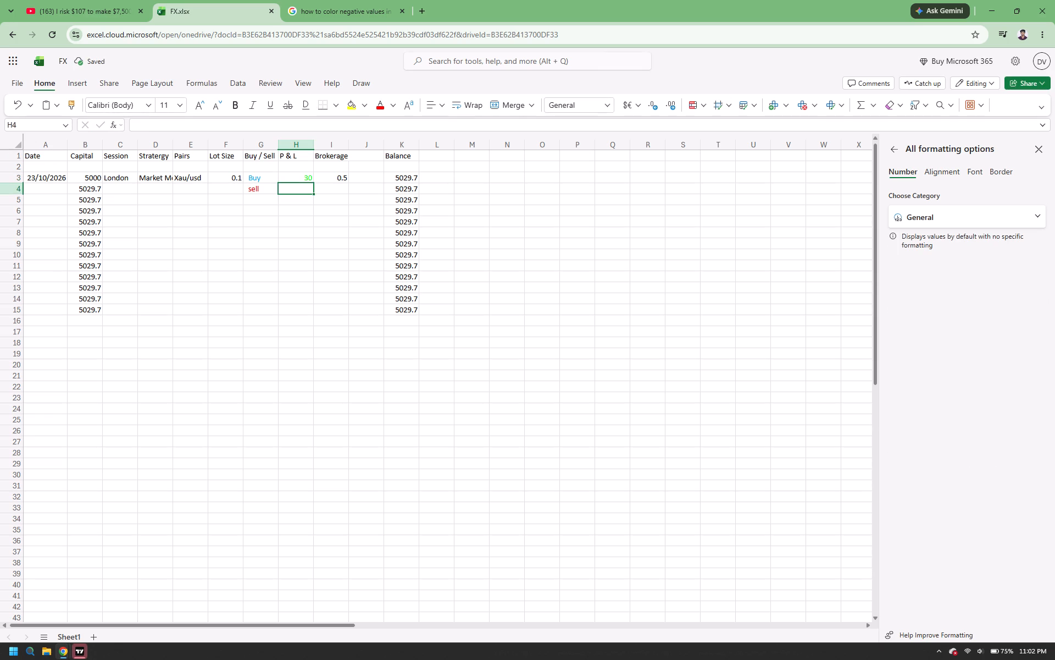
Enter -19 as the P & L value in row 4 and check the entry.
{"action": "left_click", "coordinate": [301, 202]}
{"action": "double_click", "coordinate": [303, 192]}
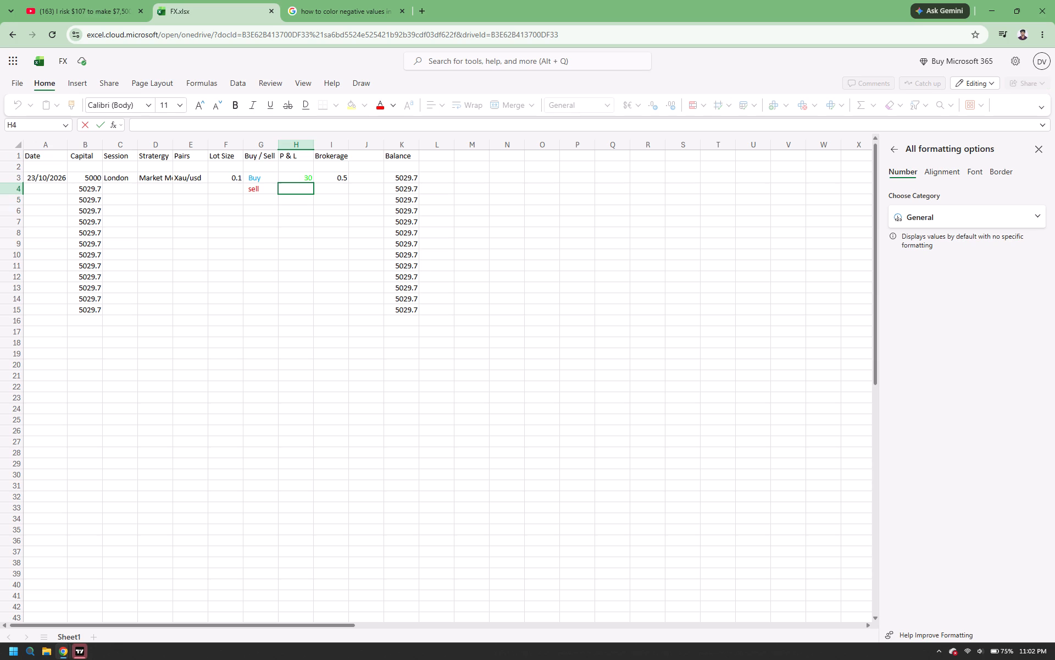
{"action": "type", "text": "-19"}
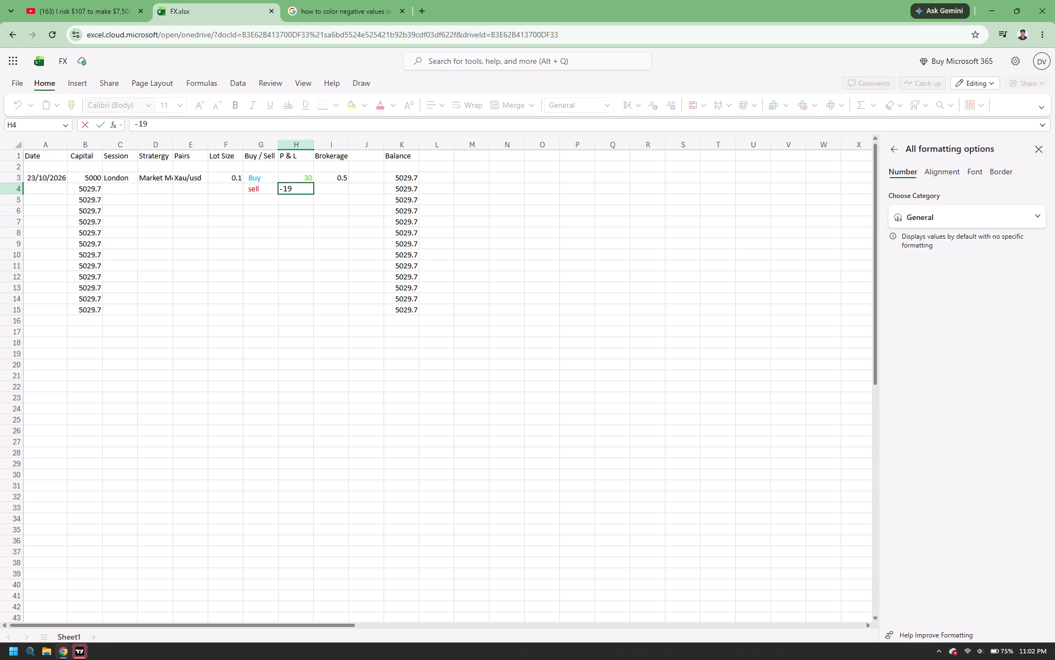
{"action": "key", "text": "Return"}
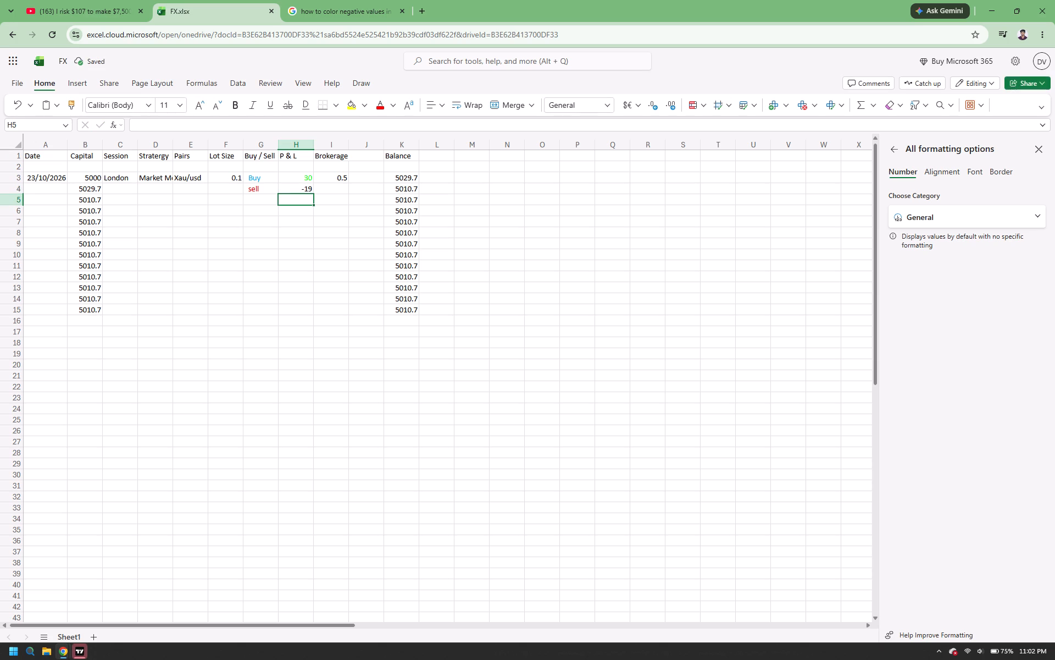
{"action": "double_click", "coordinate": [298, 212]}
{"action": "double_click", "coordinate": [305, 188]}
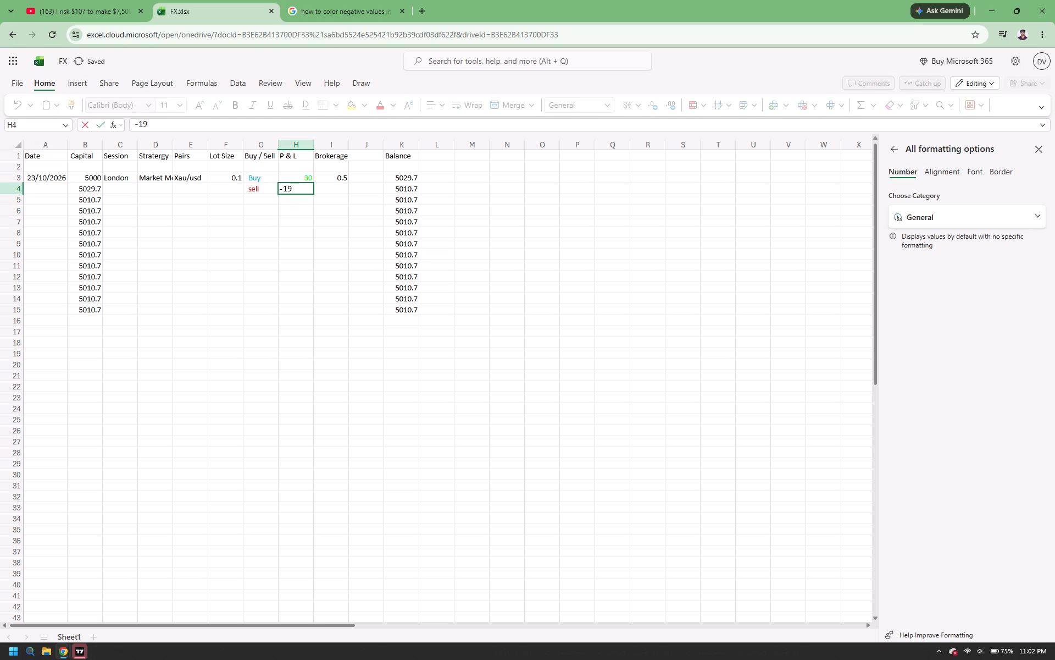
Switch to the tutorial and replay the section on entering the [green]0;[red]-0 format code.
{"action": "left_click", "coordinate": [343, 0]}
{"action": "left_click", "coordinate": [402, 287]}
{"action": "key", "text": "Left"}
{"action": "key", "text": "Left"}
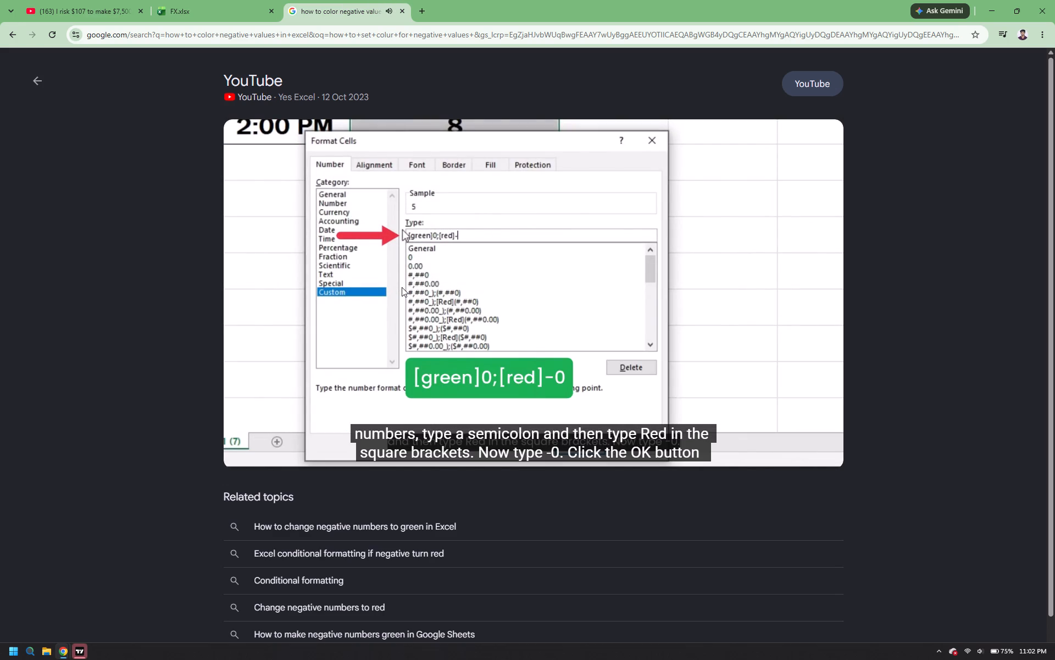
{"action": "key", "text": "space"}
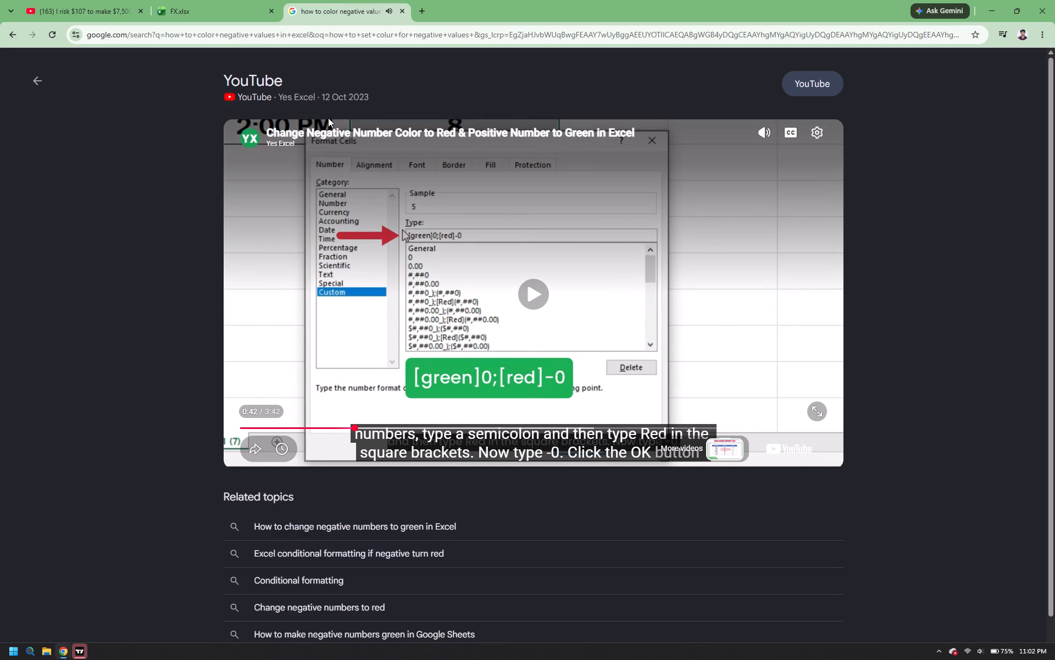
In the FX workbook, fill the row 3 P & L cell down the column through row 15.
{"action": "left_click", "coordinate": [232, 0]}
{"action": "double_click", "coordinate": [306, 177]}
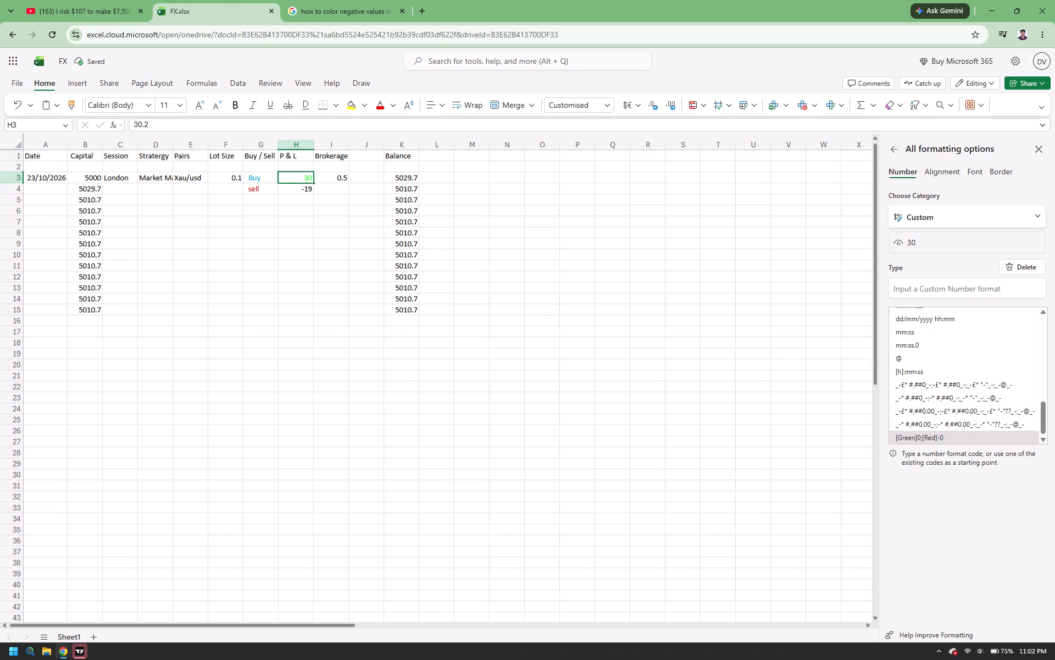
{"action": "left_click_drag", "start_coordinate": [313, 183], "coordinate": [319, 370]}
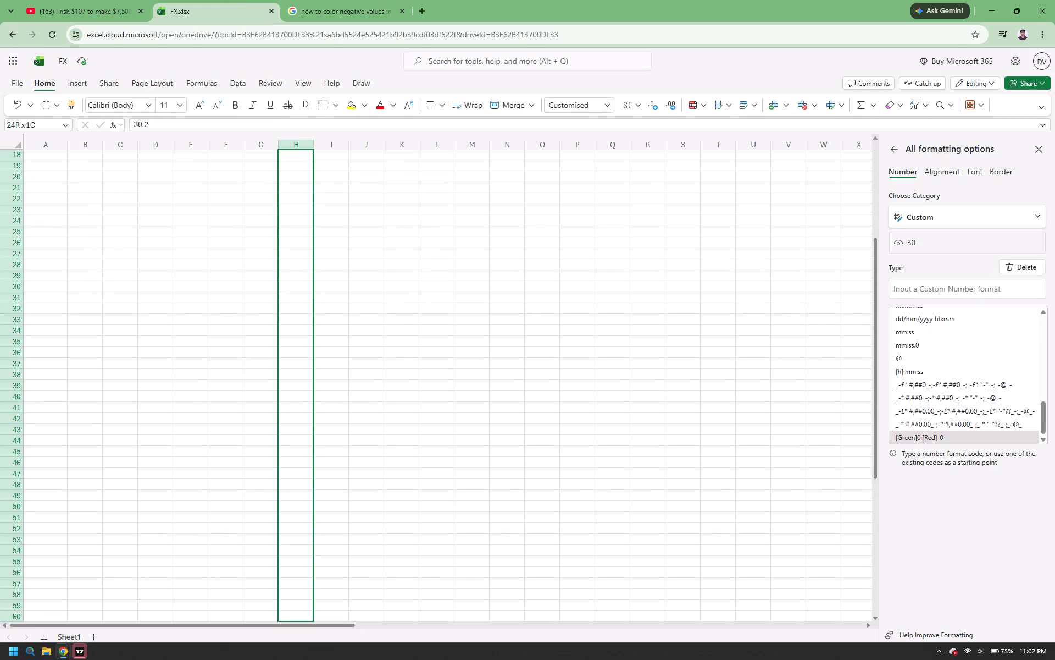
{"action": "left_click_drag", "start_coordinate": [319, 370], "coordinate": [318, 267]}
{"action": "scroll", "coordinate": [319, 245], "scroll_direction": "up", "scroll_amount": 3}
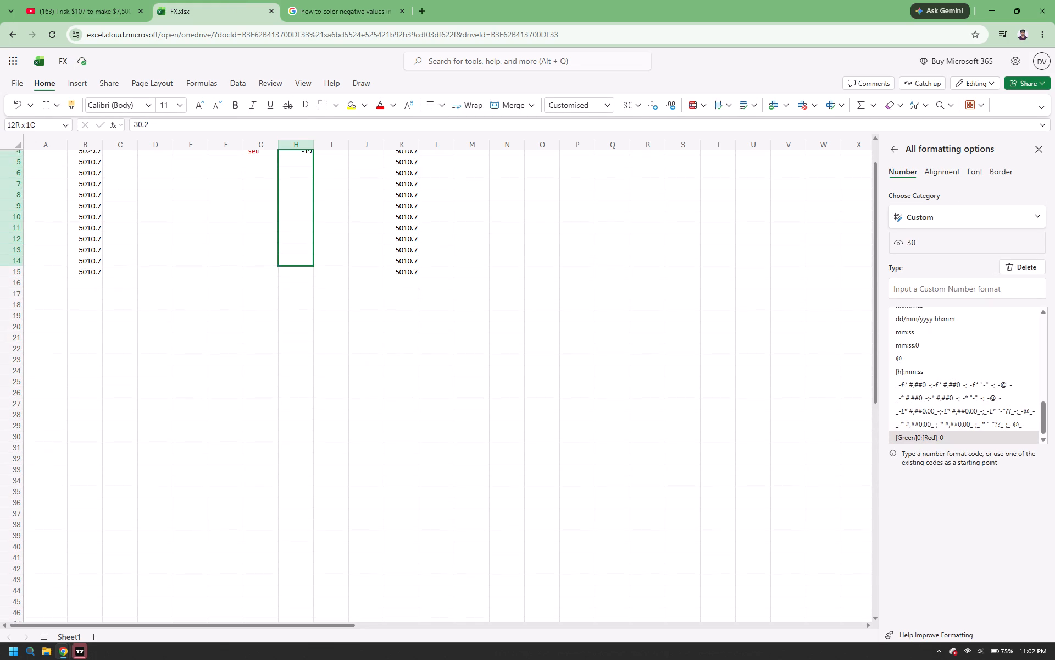
{"action": "left_click_drag", "start_coordinate": [318, 267], "coordinate": [318, 273]}
{"action": "scroll", "coordinate": [341, 252], "scroll_direction": "up", "scroll_amount": 3}
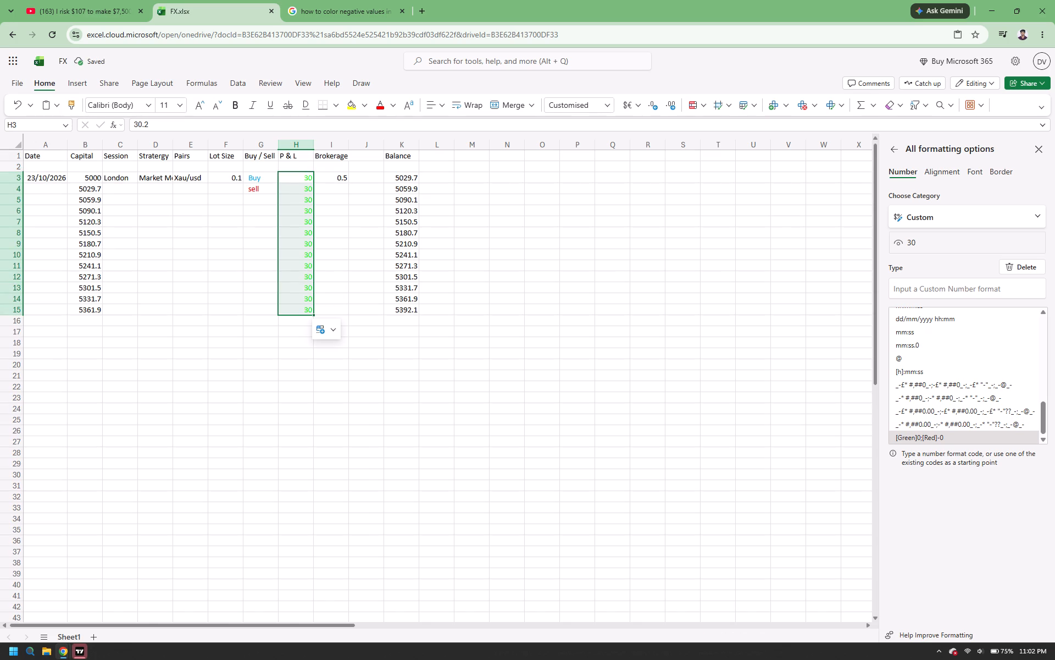
Set the P & L value in row 4 to -8.
{"action": "left_click", "coordinate": [272, 240]}
{"action": "double_click", "coordinate": [298, 190]}
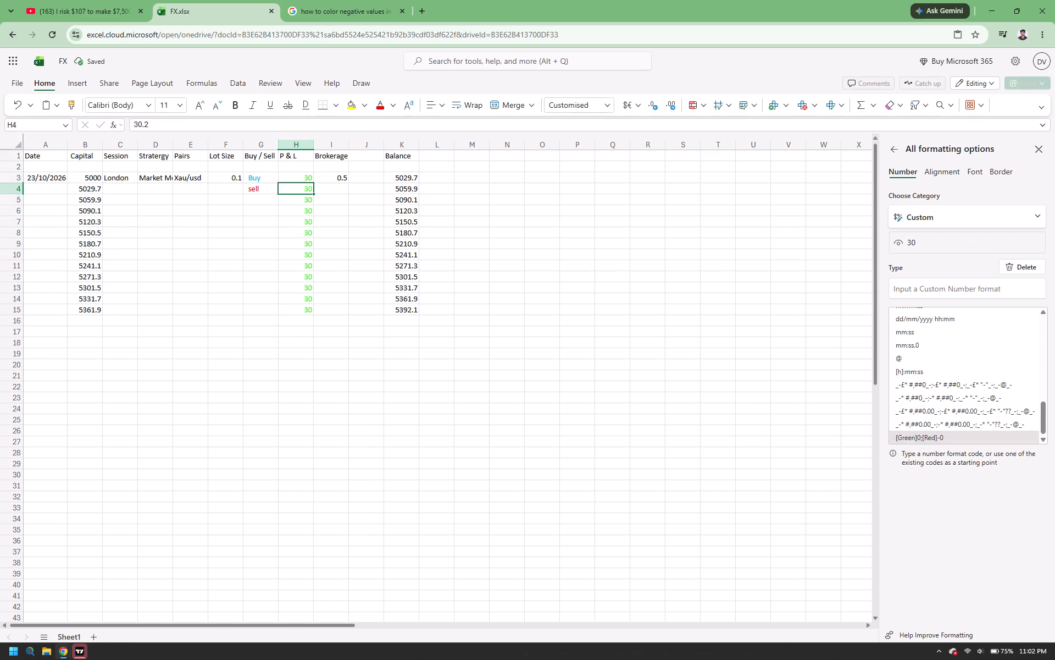
{"action": "key", "text": "minus"}
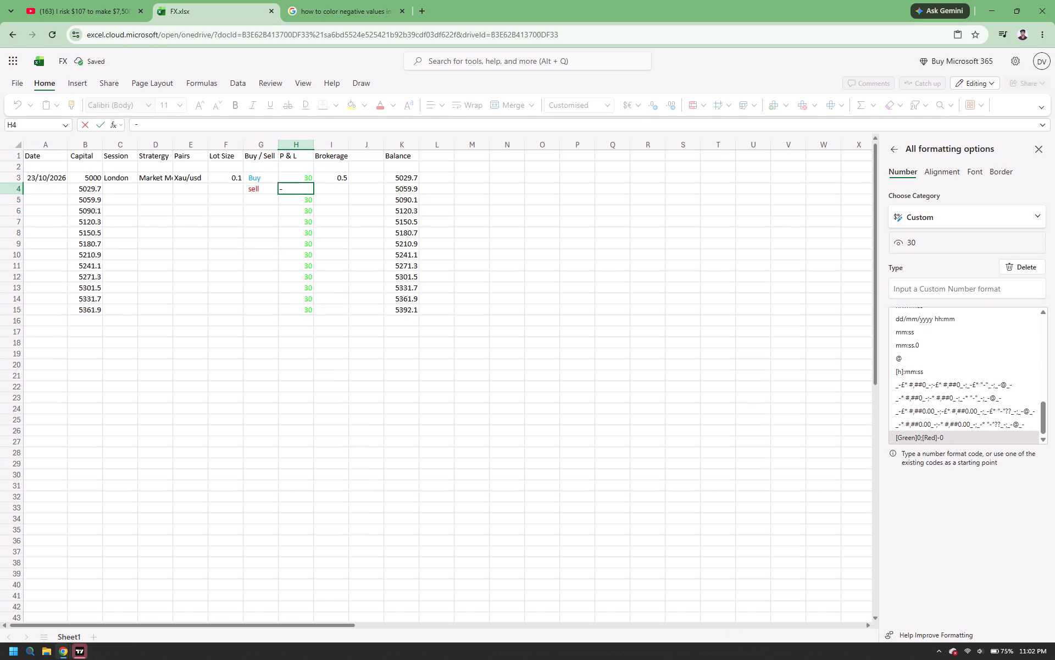
{"action": "key", "text": "8"}
{"action": "key", "text": "Return"}
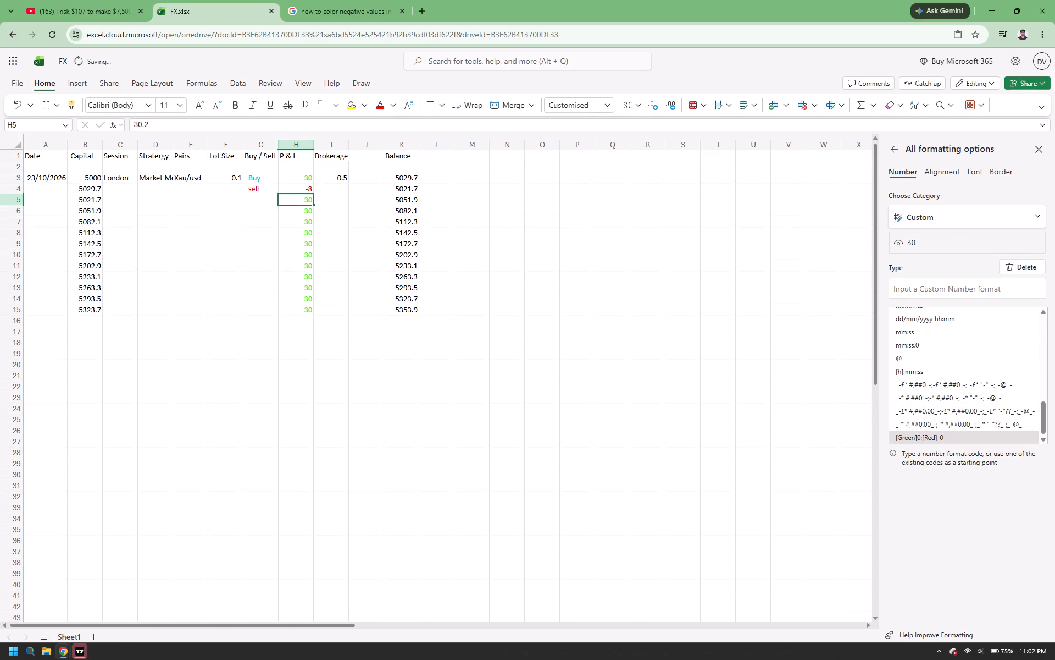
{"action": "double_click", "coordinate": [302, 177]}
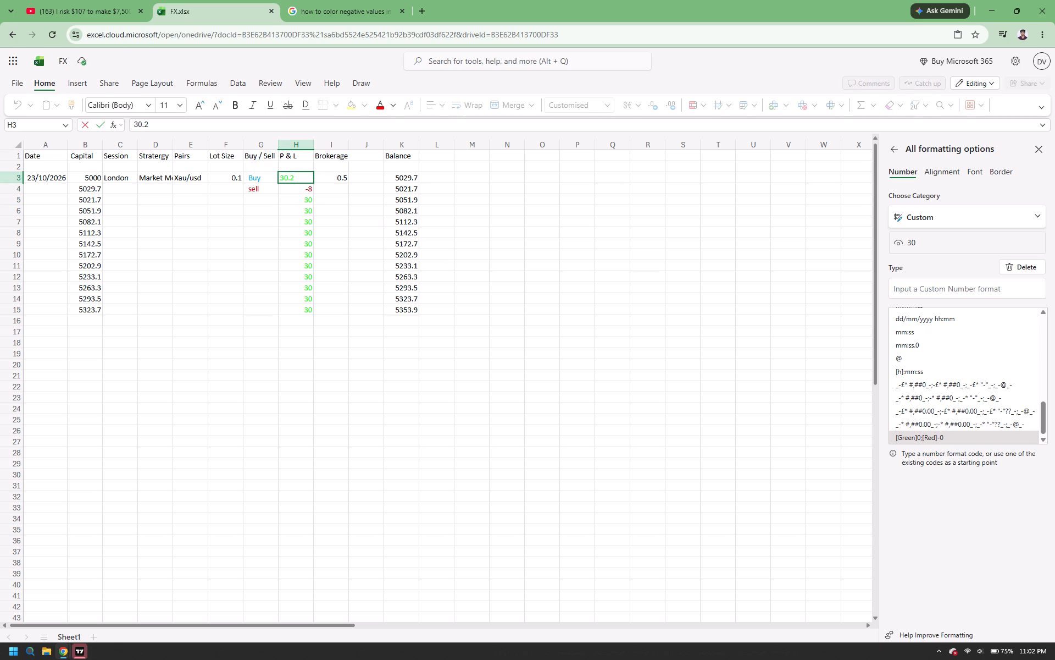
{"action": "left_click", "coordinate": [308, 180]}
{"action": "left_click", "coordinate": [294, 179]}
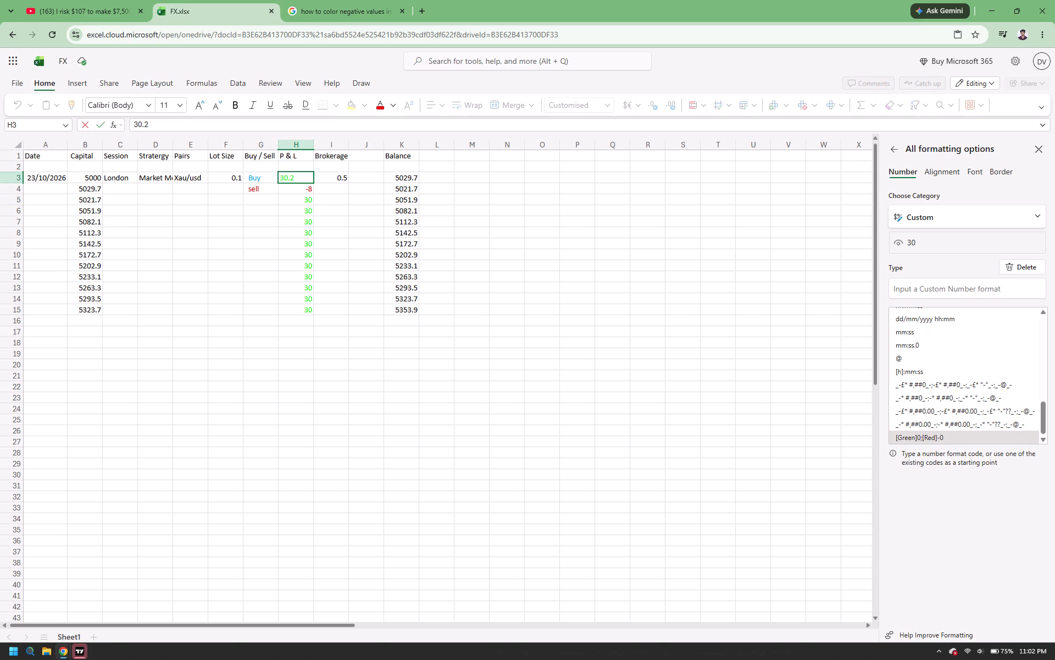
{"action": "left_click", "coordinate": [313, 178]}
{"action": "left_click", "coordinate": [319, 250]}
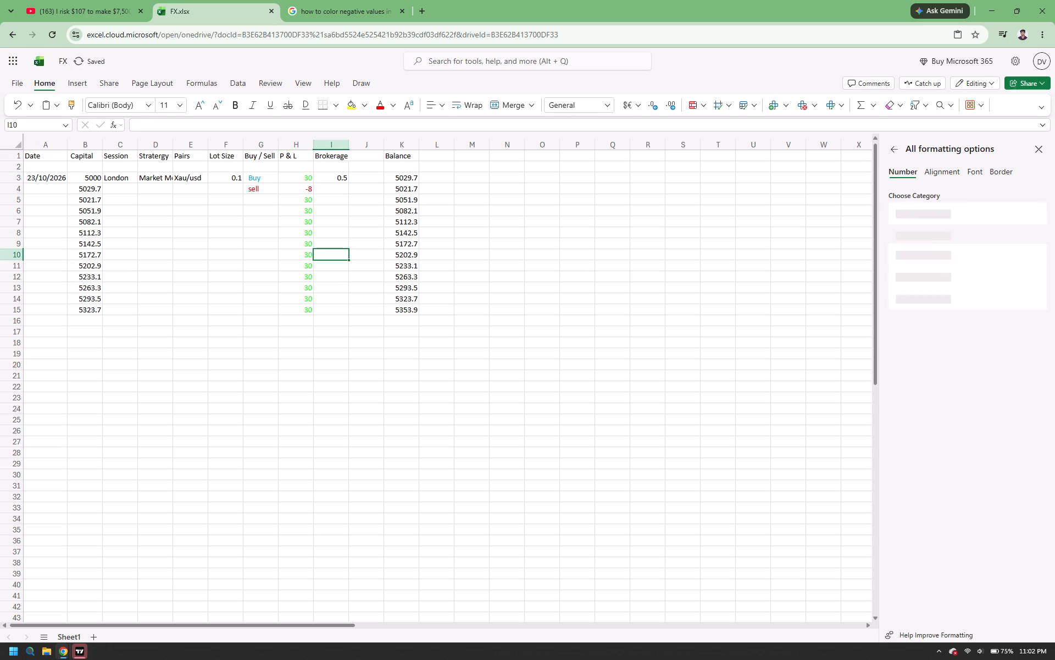
Open the custom number format code of the row 3 P & L cell for editing.
{"action": "left_click", "coordinate": [310, 178]}
{"action": "right_click", "coordinate": [313, 178]}
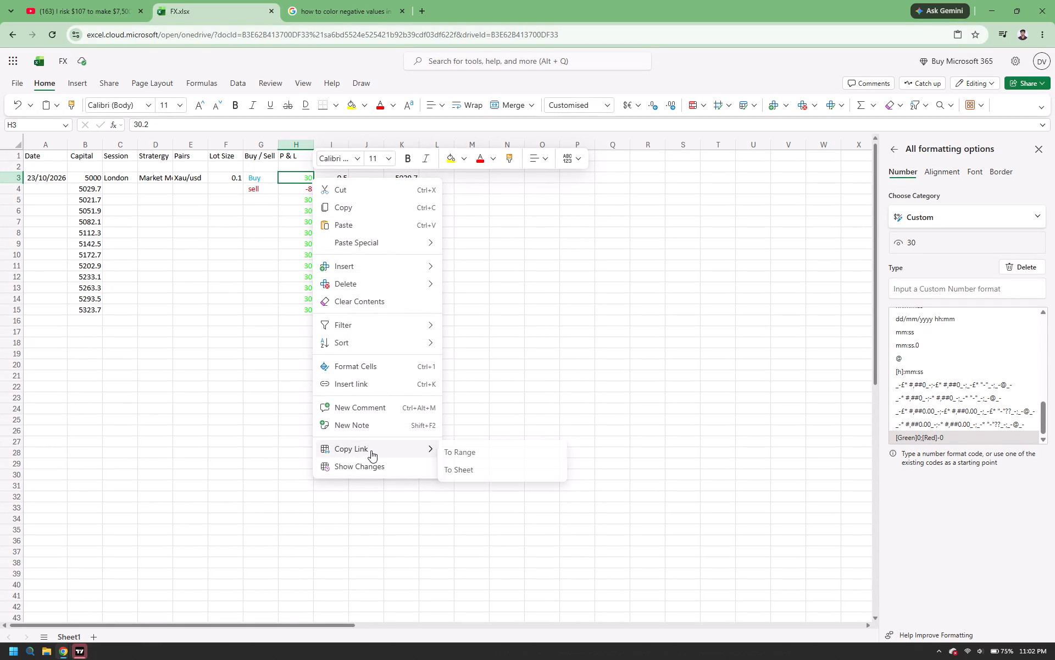
{"action": "left_click", "coordinate": [372, 366]}
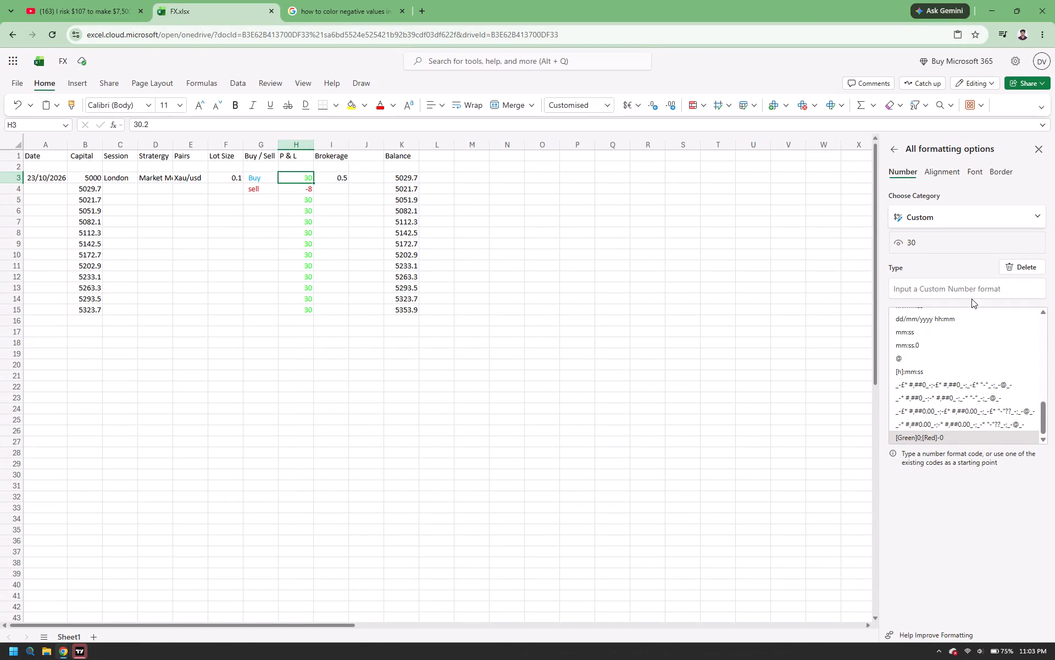
{"action": "left_click", "coordinate": [935, 285]}
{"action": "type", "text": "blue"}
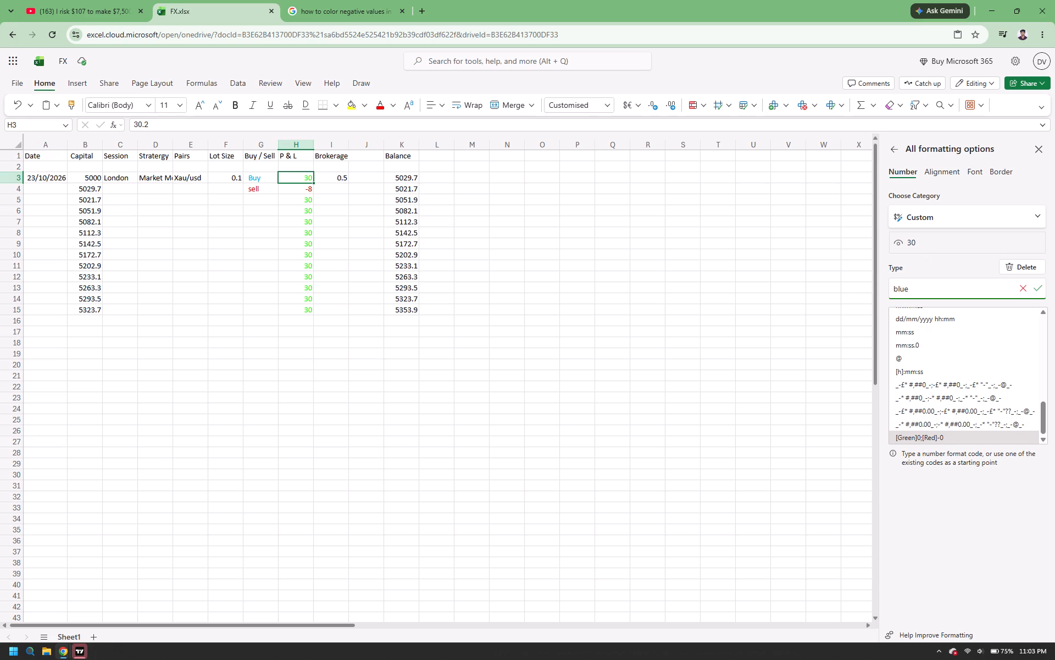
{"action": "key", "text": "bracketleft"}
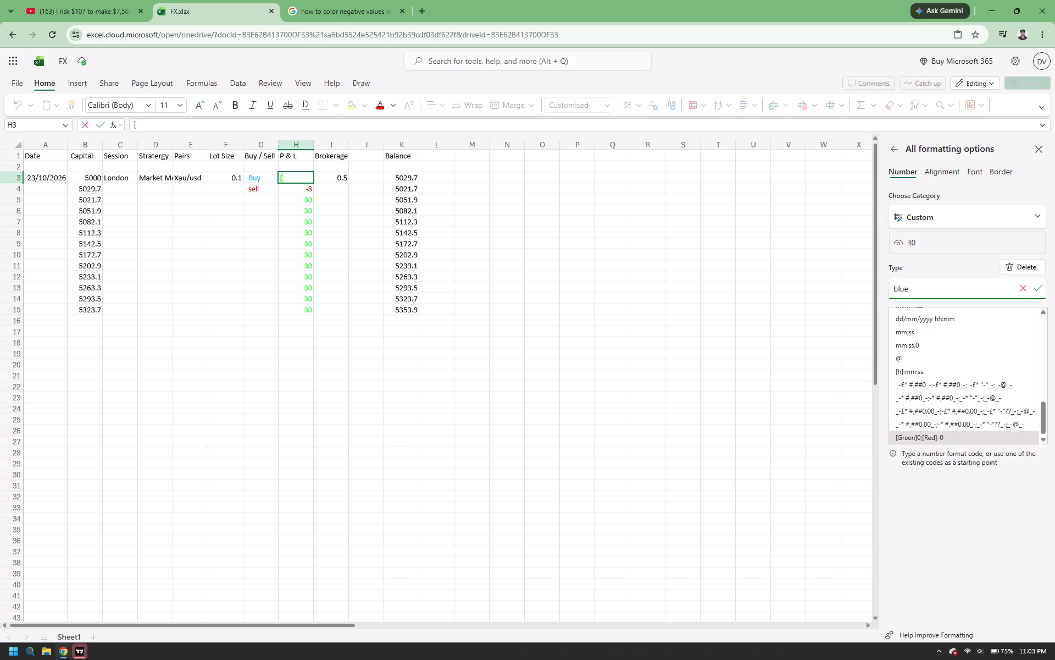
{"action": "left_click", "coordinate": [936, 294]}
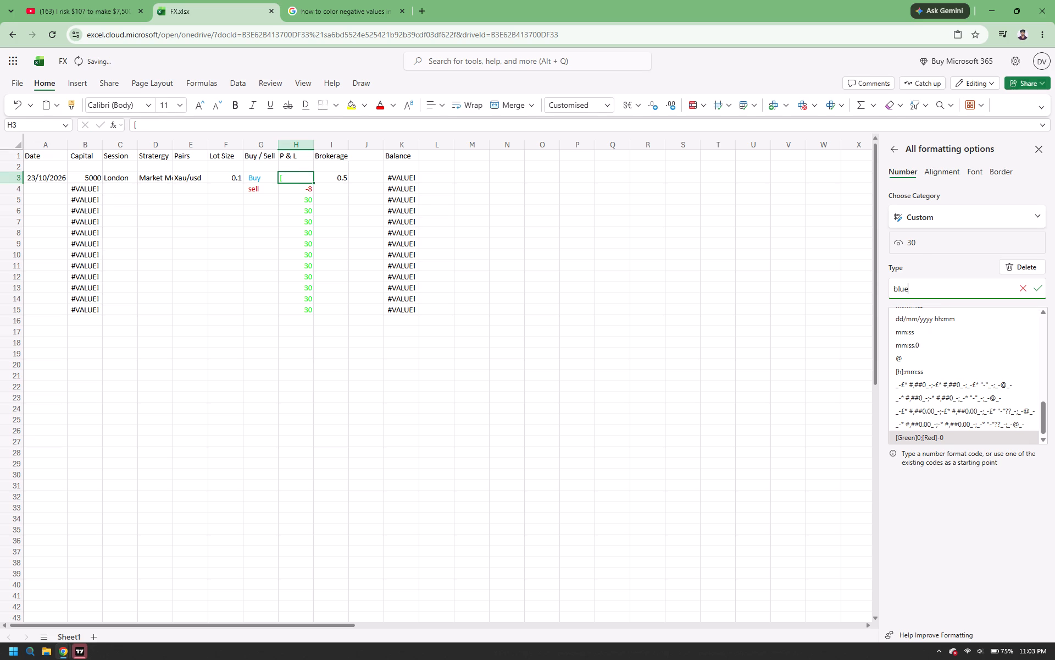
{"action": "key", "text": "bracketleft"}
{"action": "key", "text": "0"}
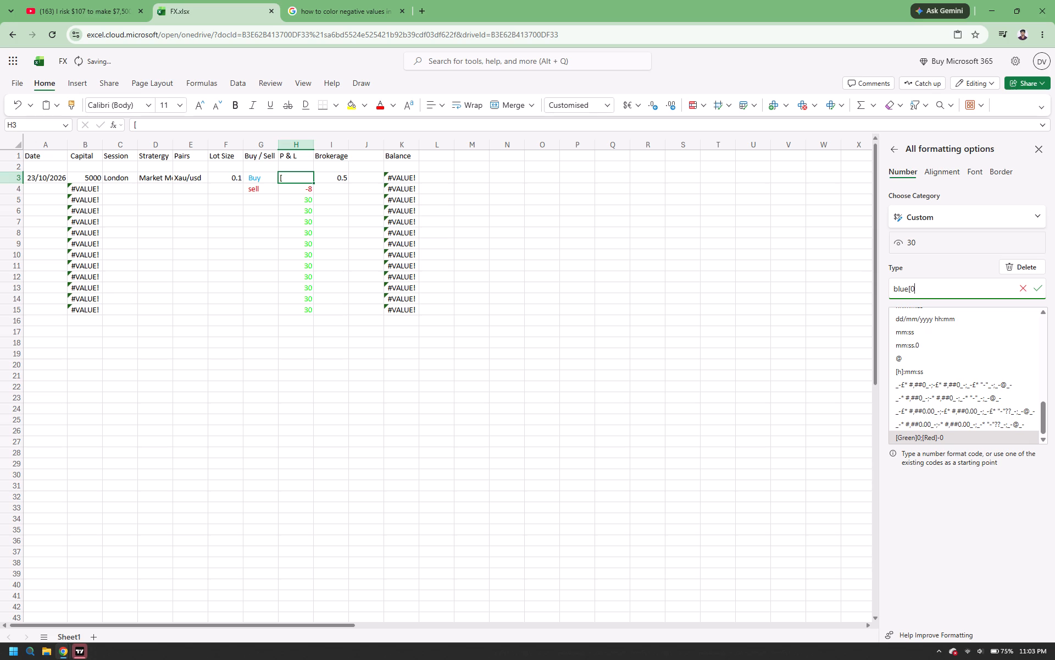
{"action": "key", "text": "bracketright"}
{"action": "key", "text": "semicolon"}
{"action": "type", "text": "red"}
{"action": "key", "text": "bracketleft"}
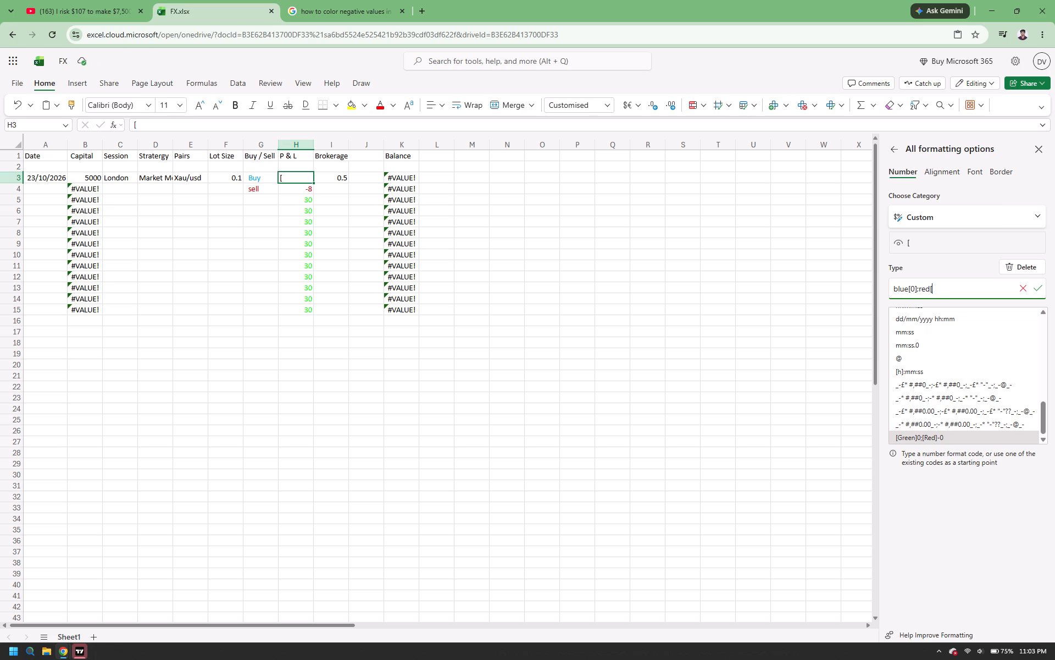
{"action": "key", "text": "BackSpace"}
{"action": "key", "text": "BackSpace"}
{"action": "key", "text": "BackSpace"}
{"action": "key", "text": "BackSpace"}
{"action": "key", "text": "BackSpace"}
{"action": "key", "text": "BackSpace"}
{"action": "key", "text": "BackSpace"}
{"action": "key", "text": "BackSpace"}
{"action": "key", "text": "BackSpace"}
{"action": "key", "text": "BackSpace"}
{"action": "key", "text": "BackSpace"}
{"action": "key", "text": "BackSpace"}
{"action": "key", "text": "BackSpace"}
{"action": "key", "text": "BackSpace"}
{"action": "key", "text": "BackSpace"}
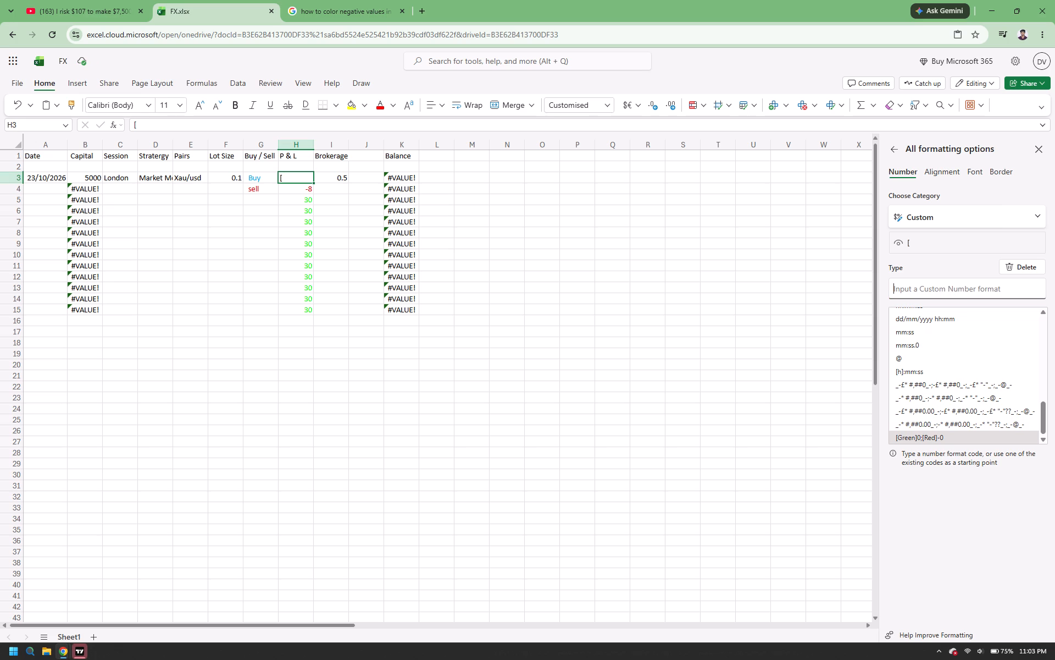
Apply the custom number format [blue]0;[red]-0 to the row 3 P & L cell.
{"action": "key", "text": "bracketleft"}
{"action": "type", "text": "blue"}
{"action": "key", "text": "bracketright"}
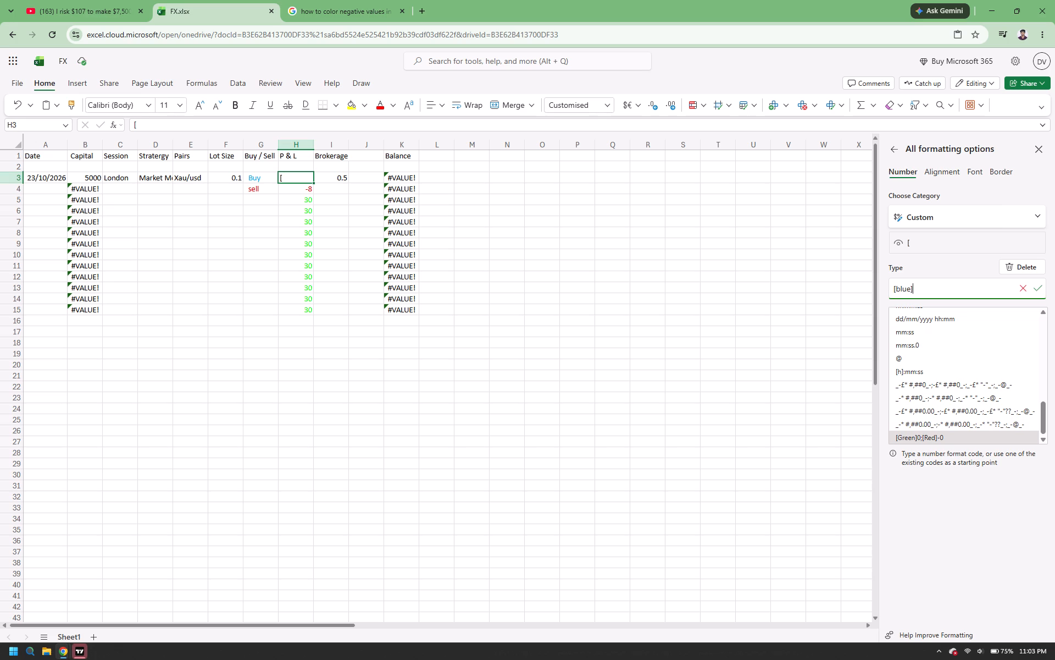
{"action": "key", "text": "0"}
{"action": "key", "text": "semicolon"}
{"action": "type", "text": "red"}
{"action": "key", "text": "BackSpace"}
{"action": "key", "text": "BackSpace"}
{"action": "key", "text": "BackSpace"}
{"action": "type", "text": "[red9"}
{"action": "key", "text": "BackSpace"}
{"action": "key", "text": "bracketright"}
{"action": "key", "text": "minus"}
{"action": "key", "text": "0"}
{"action": "left_click", "coordinate": [1036, 288]}
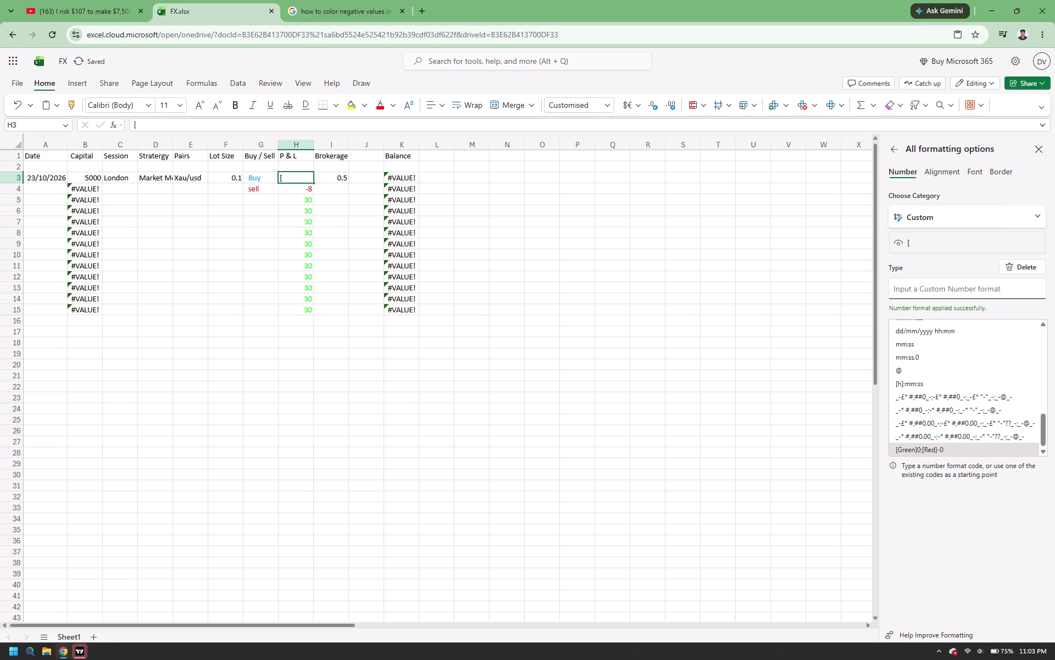
Replace the content of the row 3 P & L cell with the value 30.2.
{"action": "double_click", "coordinate": [307, 176]}
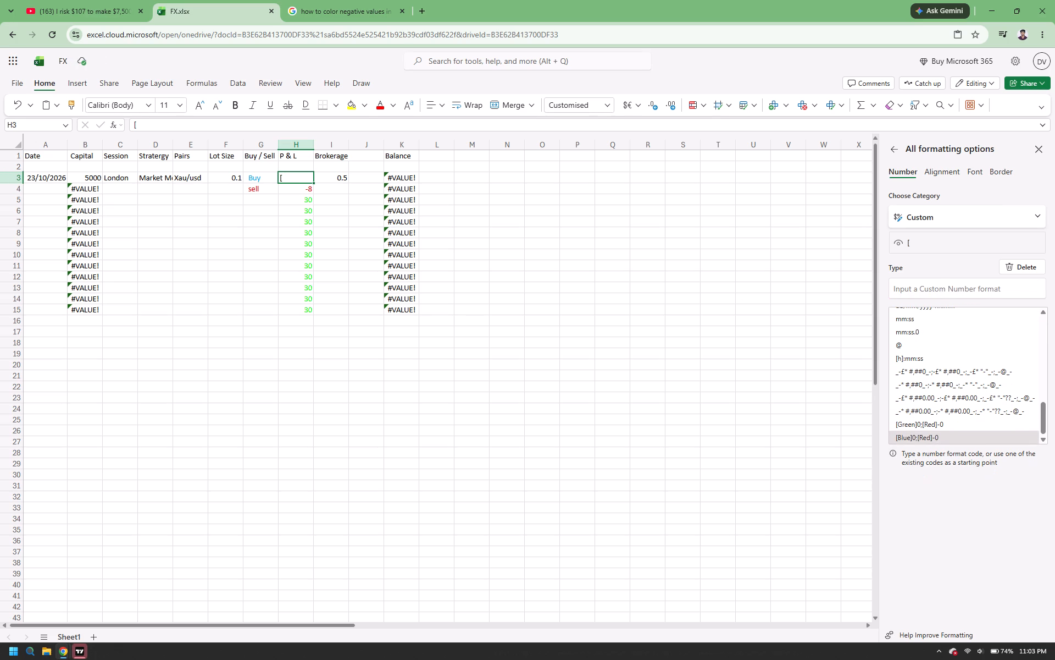
{"action": "key", "text": "BackSpace"}
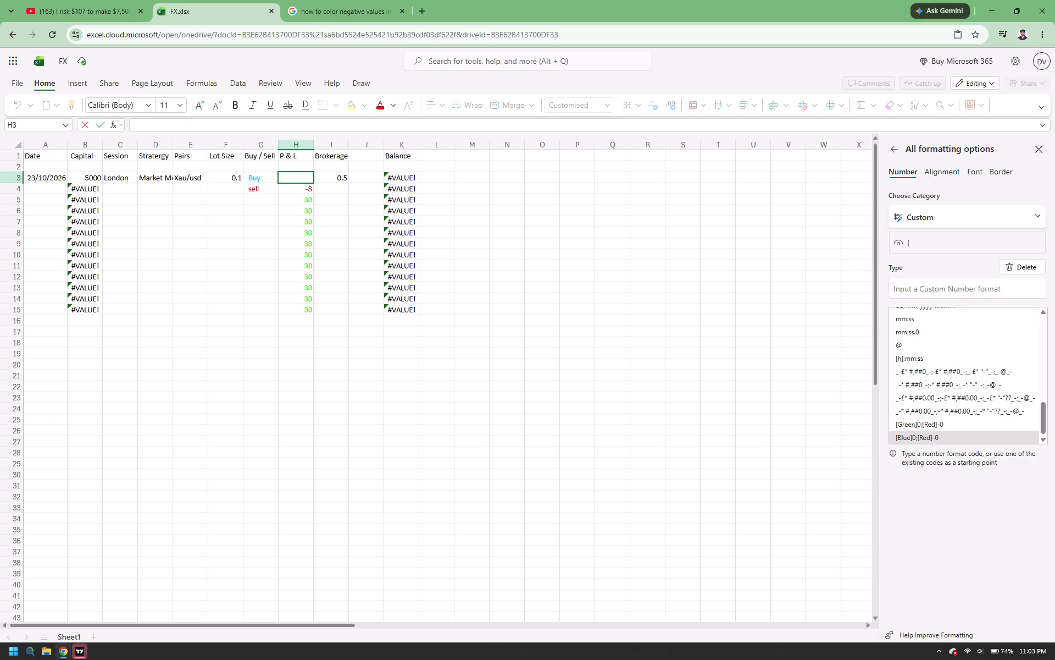
{"action": "type", "text": "30"}
{"action": "type", "text": ".2"}
{"action": "key", "text": "Return"}
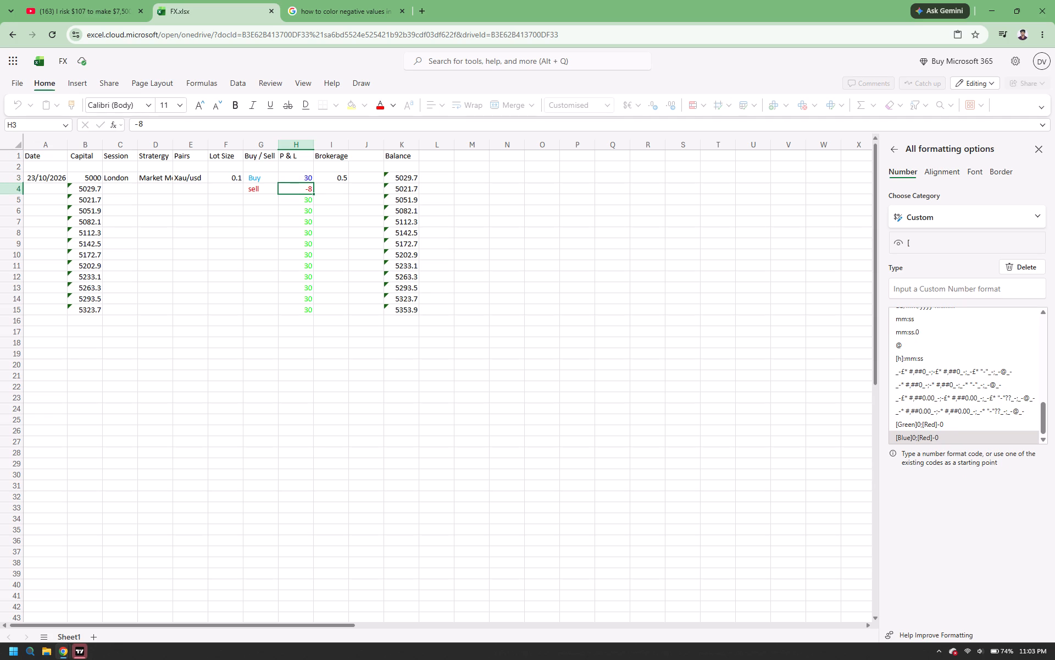
Fill the row 3 P & L cell down the column through row 15.
{"action": "triple_click", "coordinate": [295, 182]}
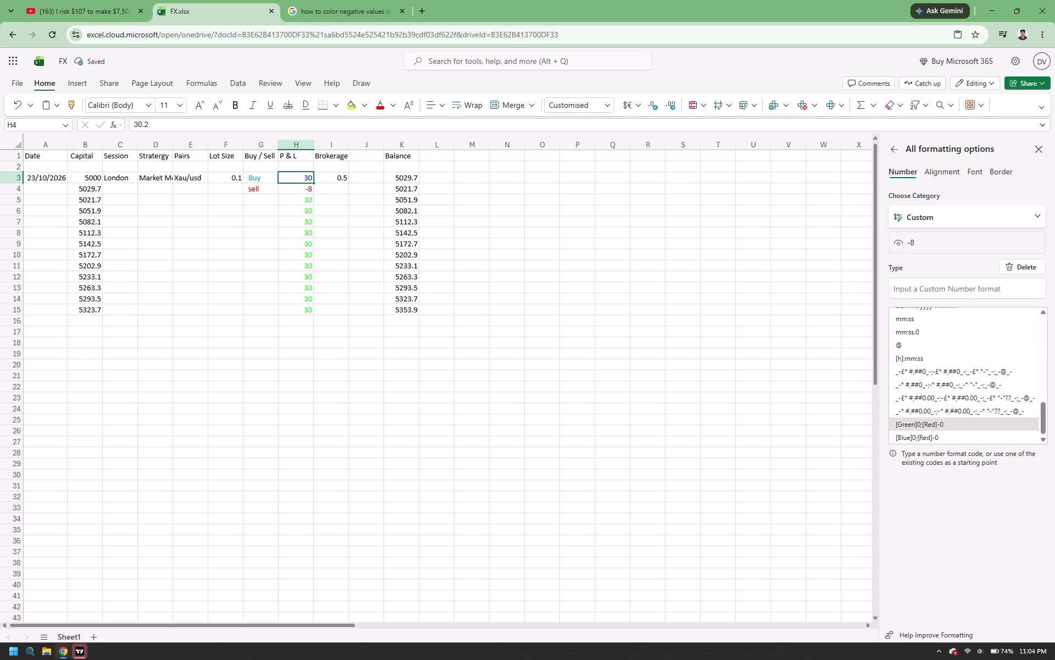
{"action": "left_click_drag", "start_coordinate": [313, 182], "coordinate": [321, 292]}
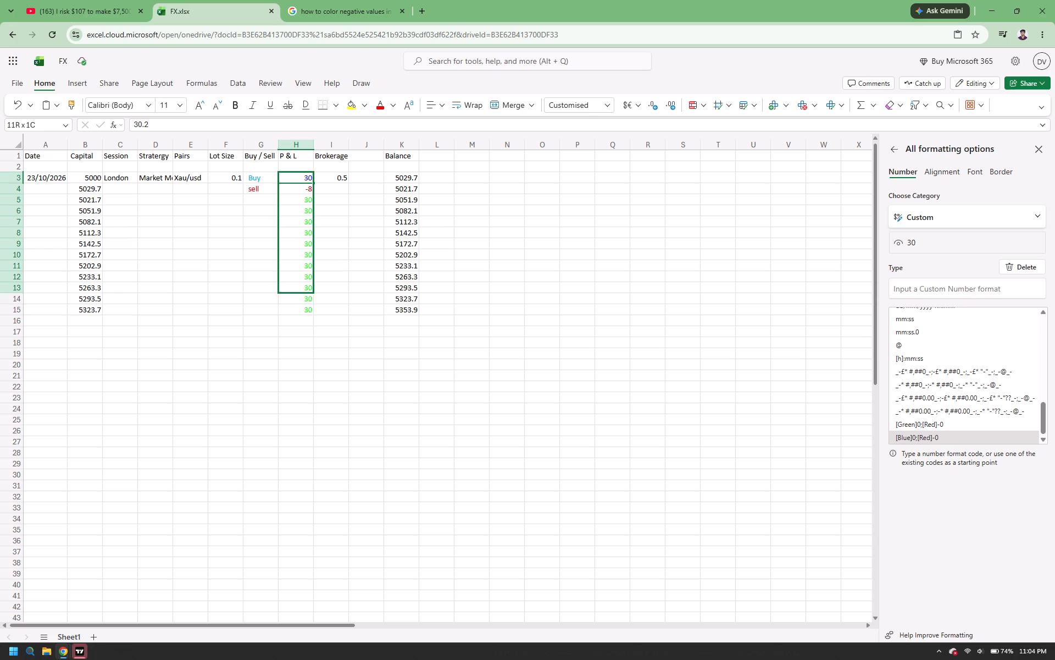
{"action": "left_click_drag", "start_coordinate": [321, 292], "coordinate": [312, 309]}
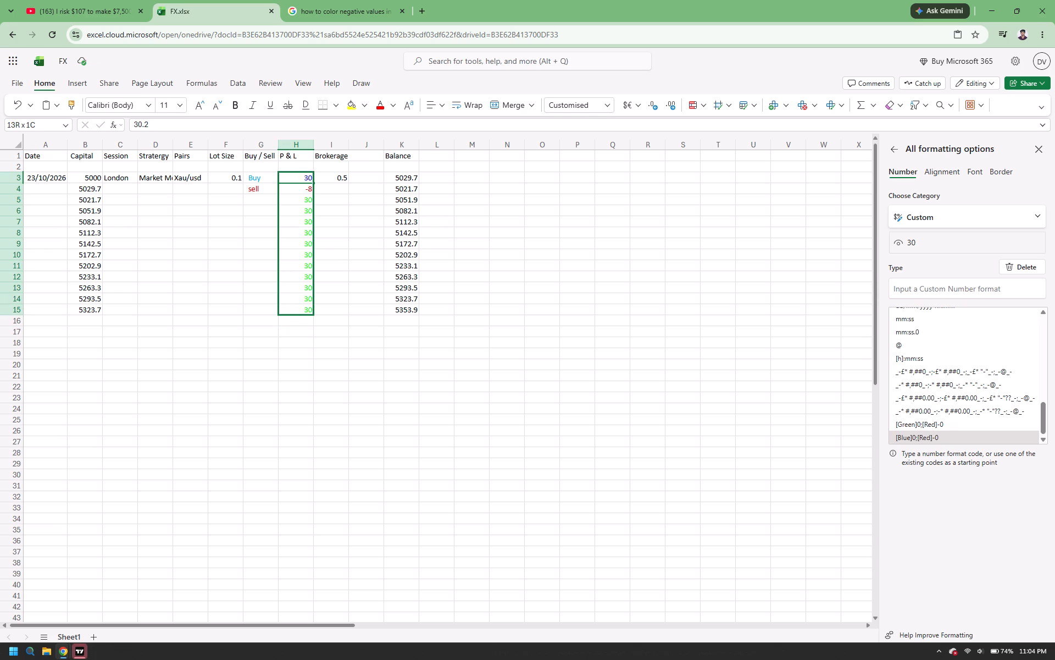
{"action": "left_click_drag", "start_coordinate": [312, 309], "coordinate": [312, 309]}
{"action": "left_click", "coordinate": [386, 331]}
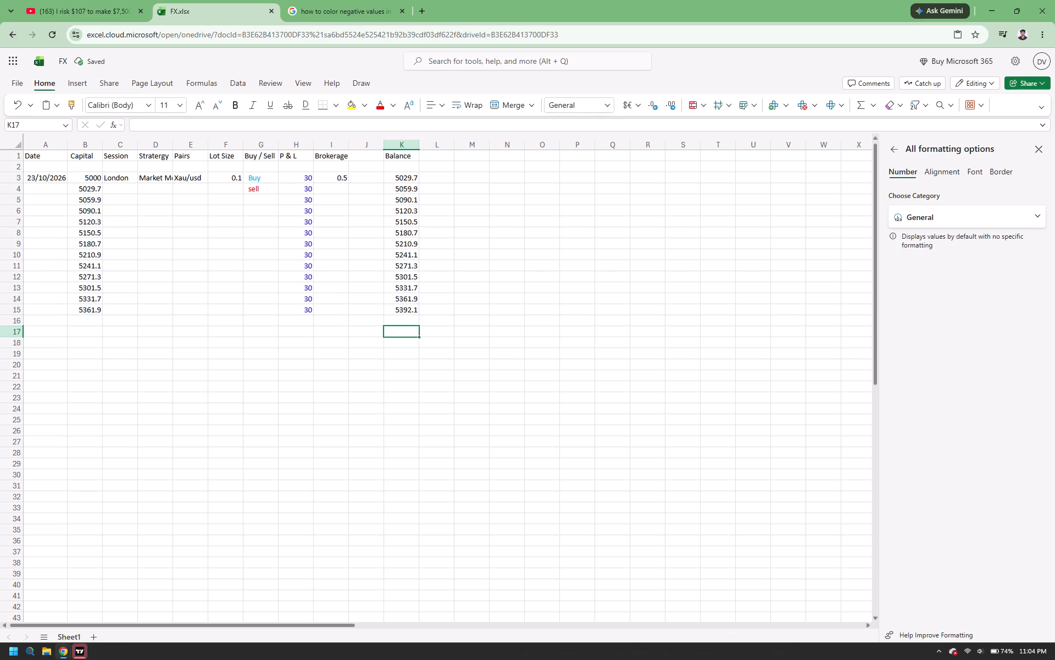
Set the P & L value in row 4 to -5.
{"action": "double_click", "coordinate": [307, 186]}
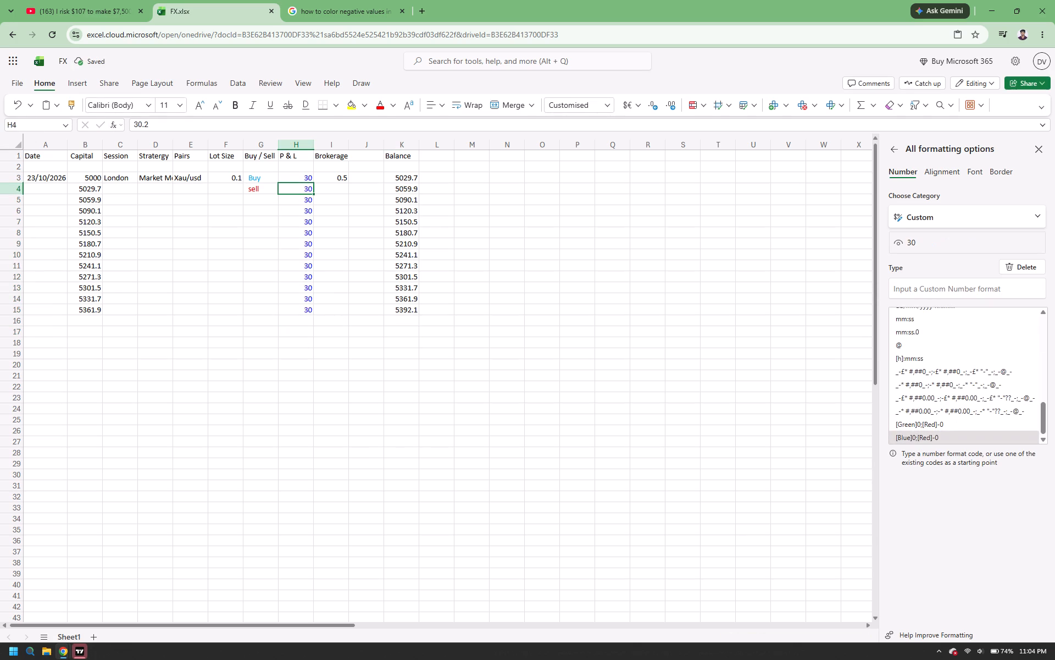
{"action": "key", "text": "minus"}
{"action": "key", "text": "5"}
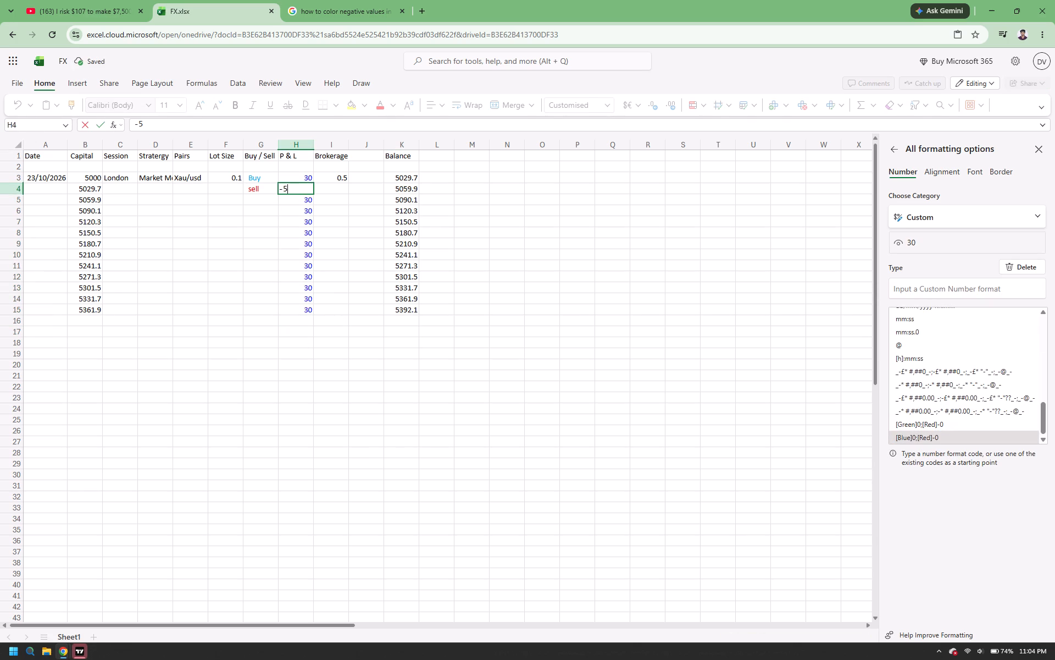
{"action": "key", "text": "Return"}
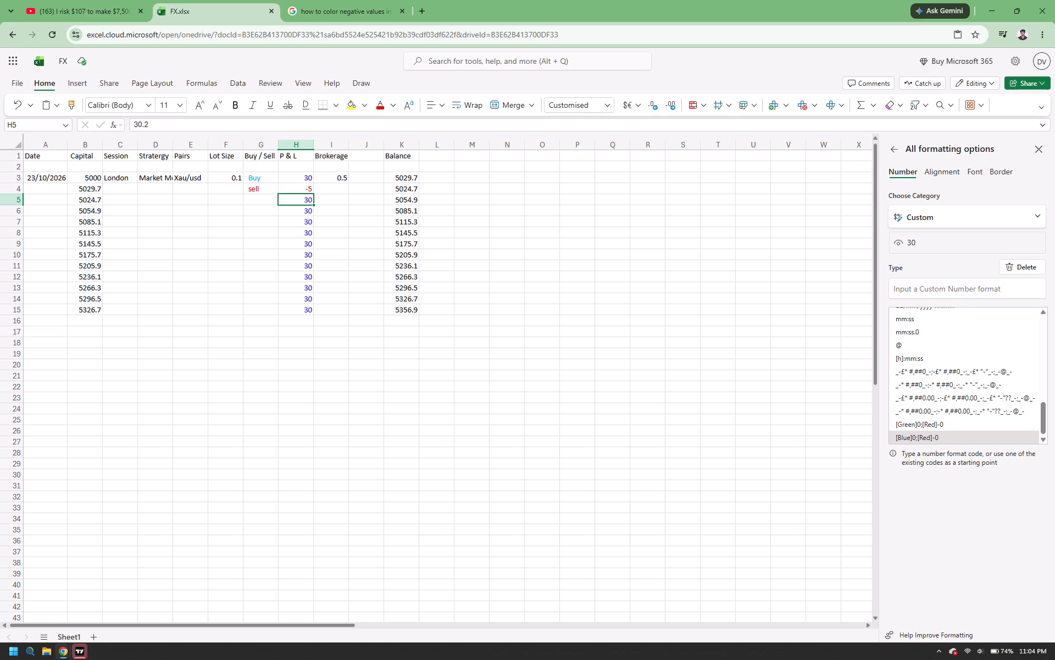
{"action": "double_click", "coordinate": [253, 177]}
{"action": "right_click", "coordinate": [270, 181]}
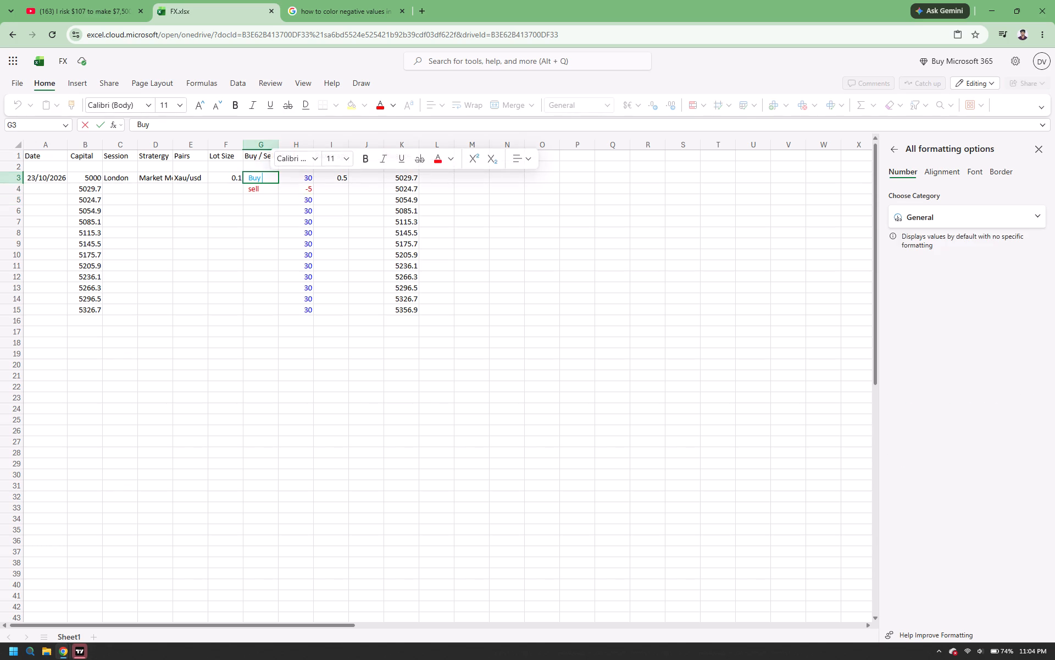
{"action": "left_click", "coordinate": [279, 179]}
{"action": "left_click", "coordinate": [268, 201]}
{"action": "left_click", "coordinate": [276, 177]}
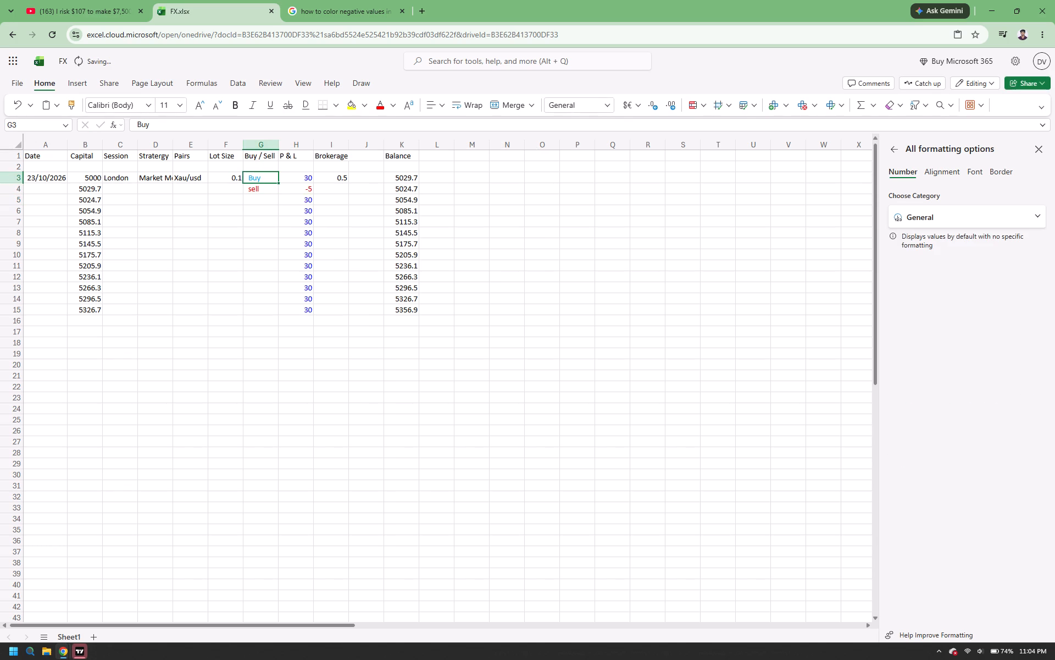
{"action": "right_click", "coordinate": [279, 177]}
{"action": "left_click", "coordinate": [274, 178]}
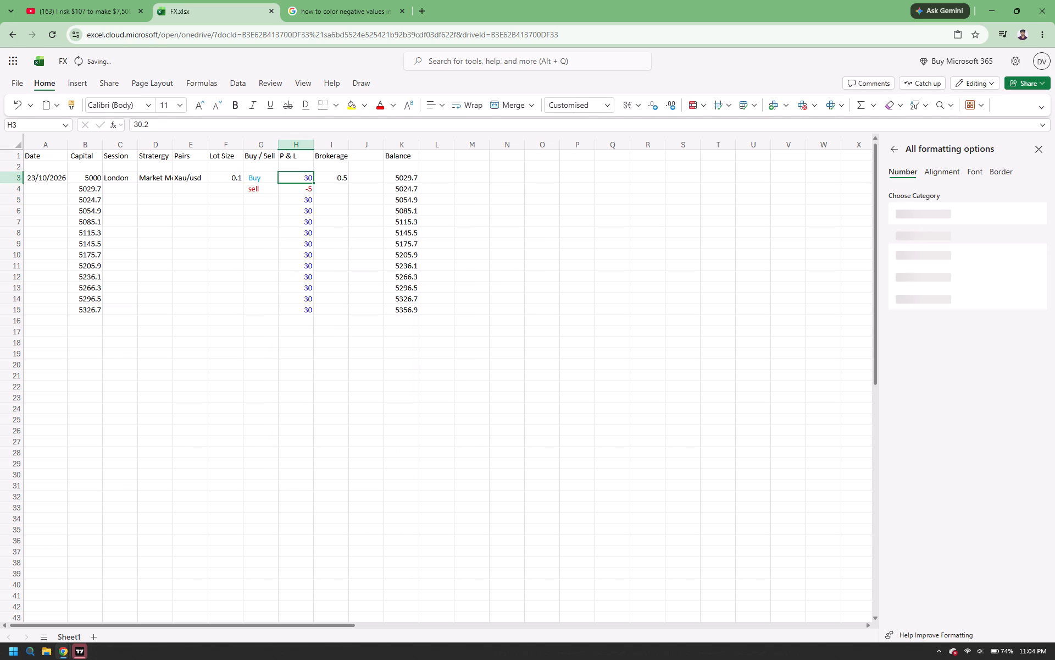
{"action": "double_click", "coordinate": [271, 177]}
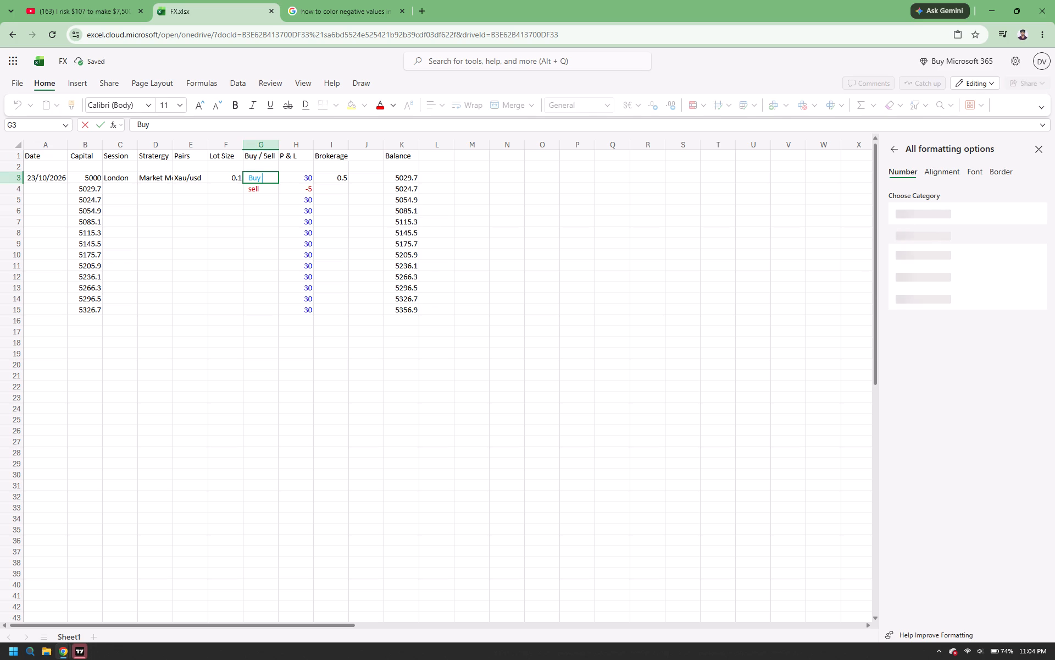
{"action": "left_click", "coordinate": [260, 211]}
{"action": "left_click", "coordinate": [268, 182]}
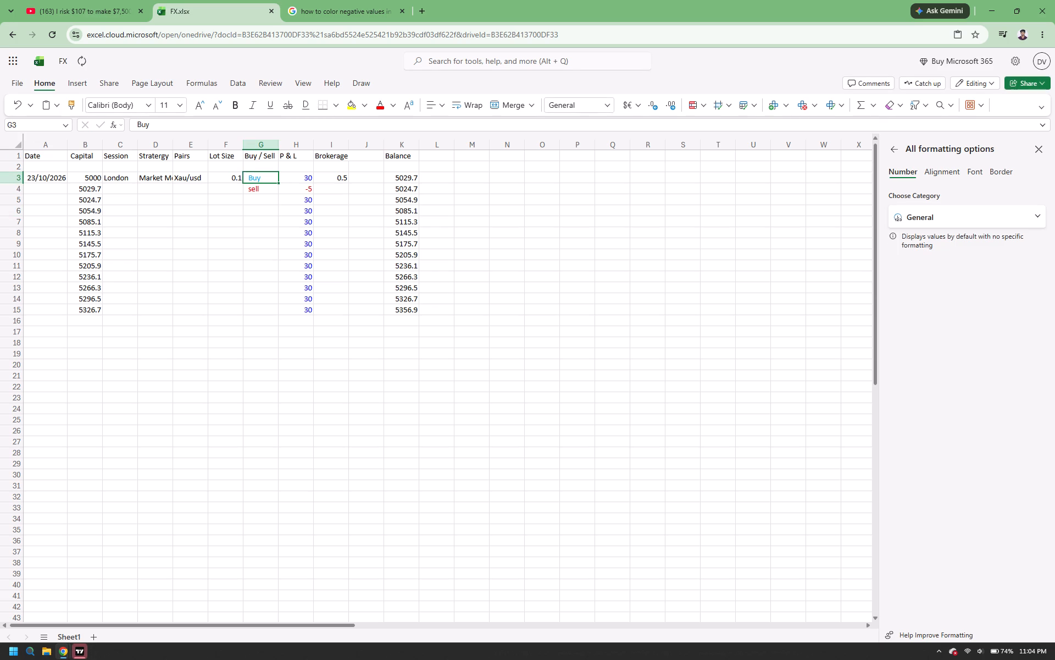
Set the number format category of the row 3 Buy / Sell cell to Custom.
{"action": "right_click", "coordinate": [278, 179]}
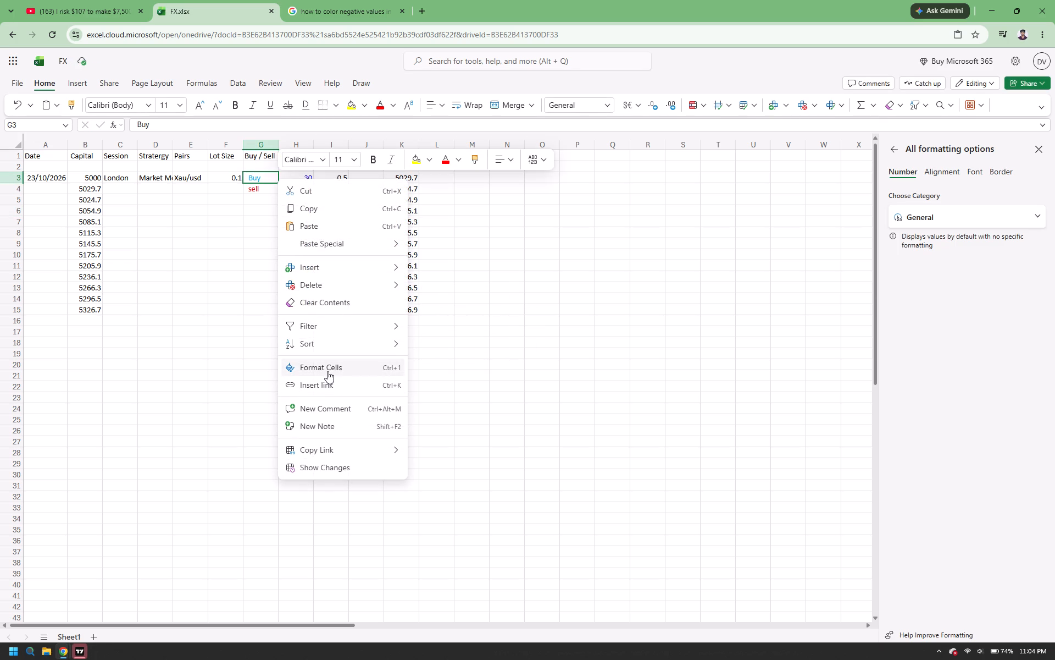
{"action": "left_click", "coordinate": [327, 371]}
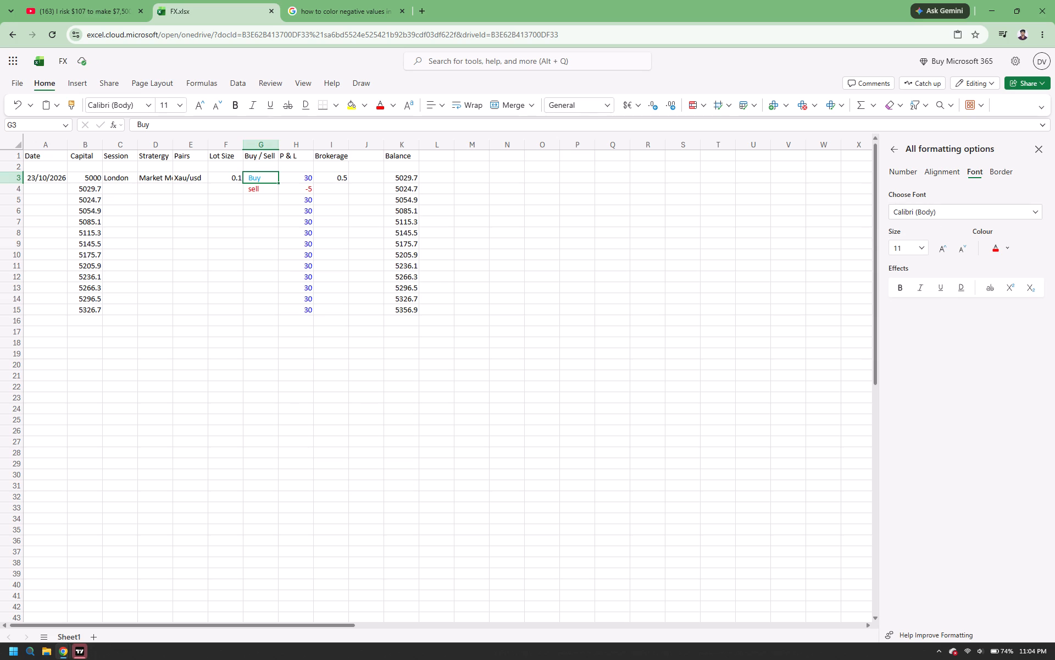
{"action": "right_click", "coordinate": [276, 174]}
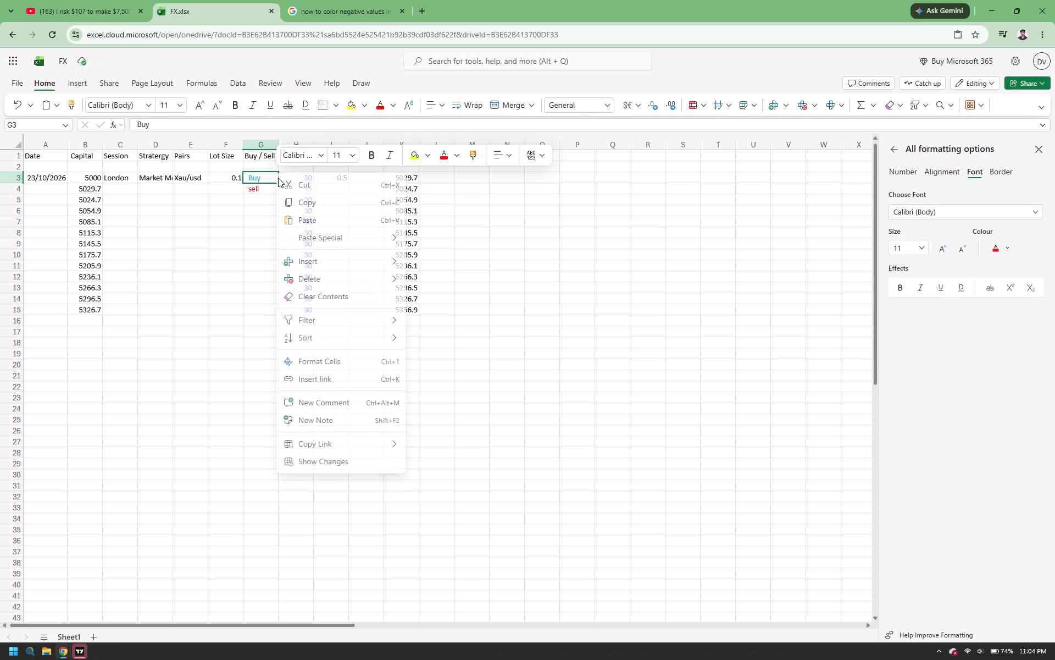
{"action": "left_click", "coordinate": [335, 365]}
{"action": "left_click", "coordinate": [909, 177]}
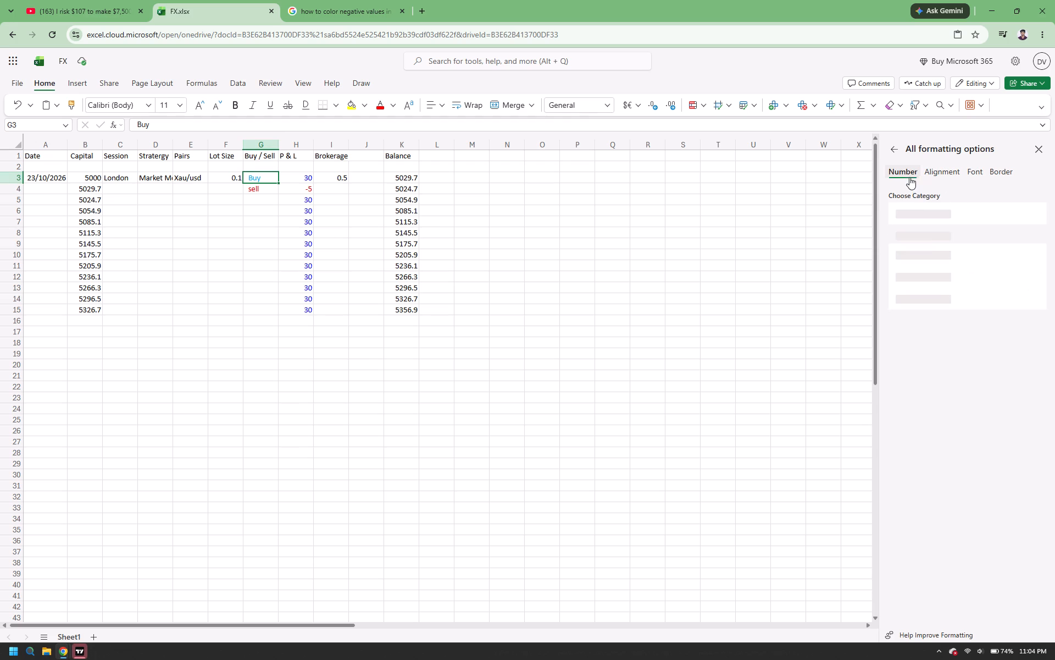
{"action": "left_click", "coordinate": [954, 207]}
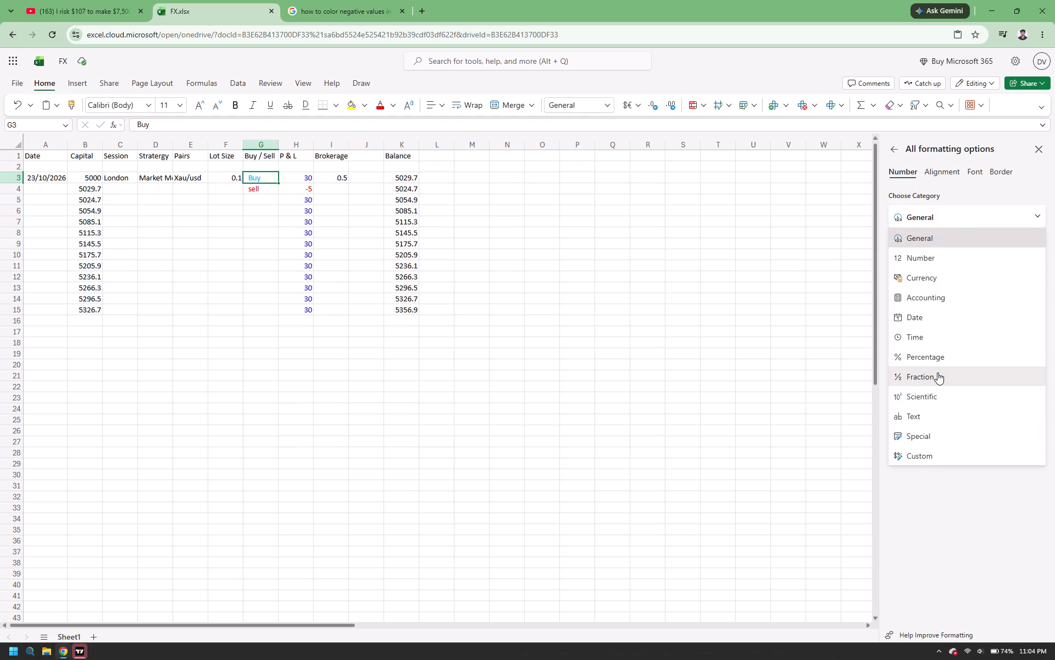
{"action": "left_click", "coordinate": [925, 454]}
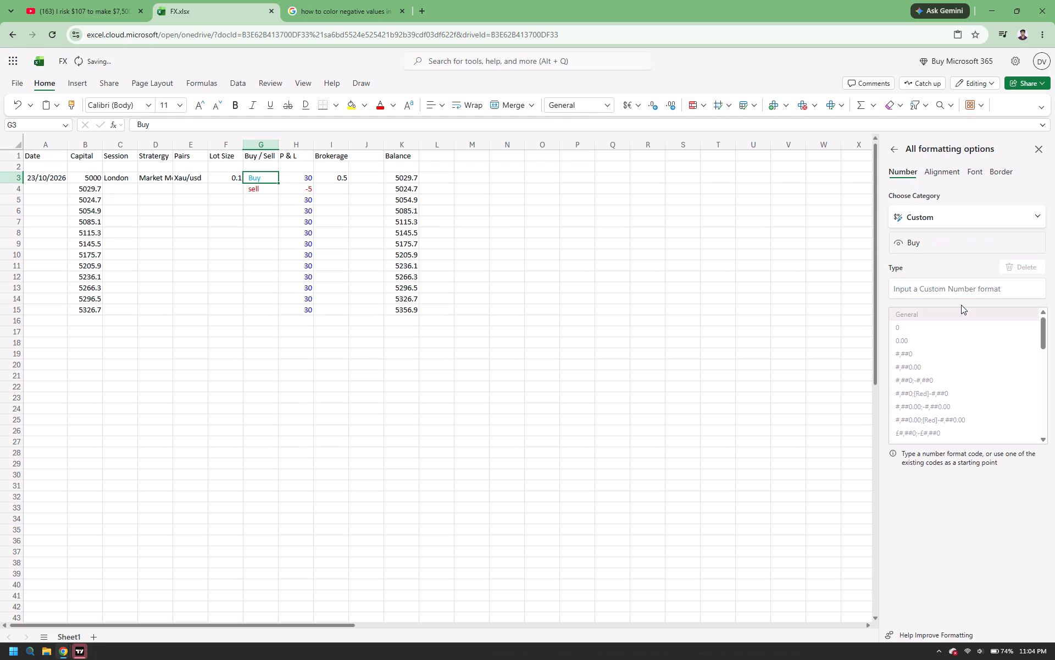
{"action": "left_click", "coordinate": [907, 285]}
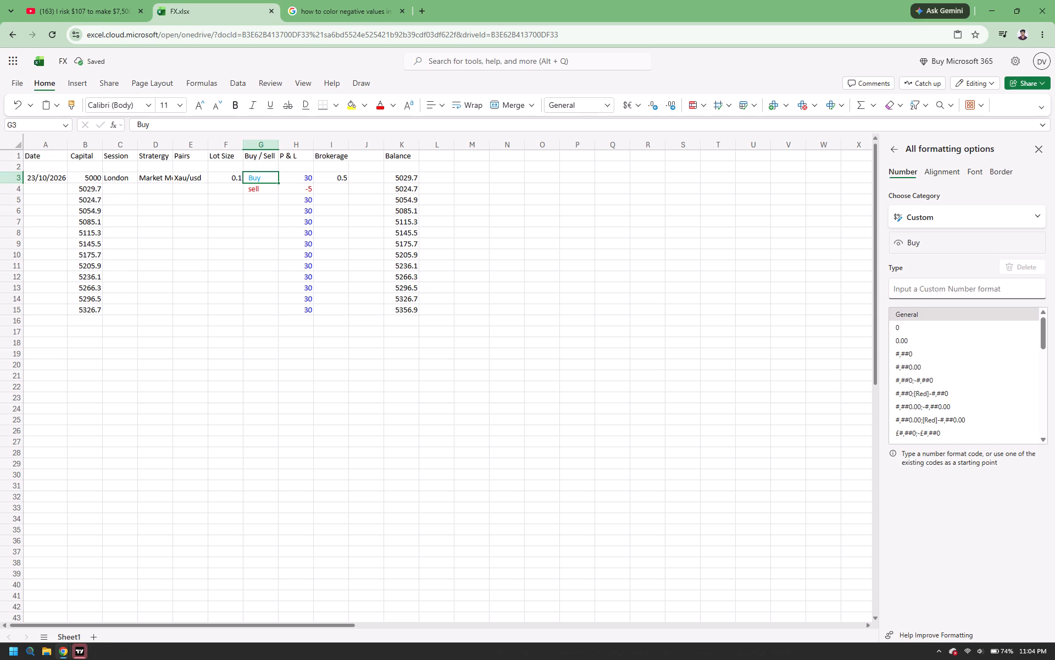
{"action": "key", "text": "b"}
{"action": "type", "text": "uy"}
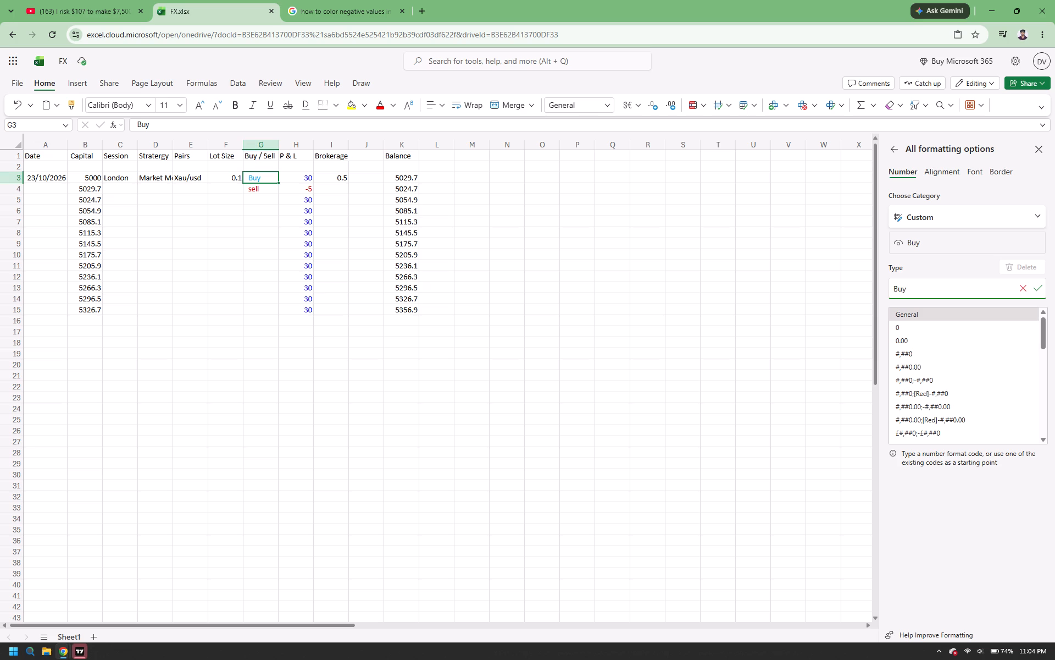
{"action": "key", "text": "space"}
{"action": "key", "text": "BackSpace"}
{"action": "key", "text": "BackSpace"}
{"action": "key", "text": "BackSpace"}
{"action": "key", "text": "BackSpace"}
Apply the custom number format [blue]buy;[red]sell to the row 3 Buy / Sell cell.
{"action": "key", "text": "bracketleft"}
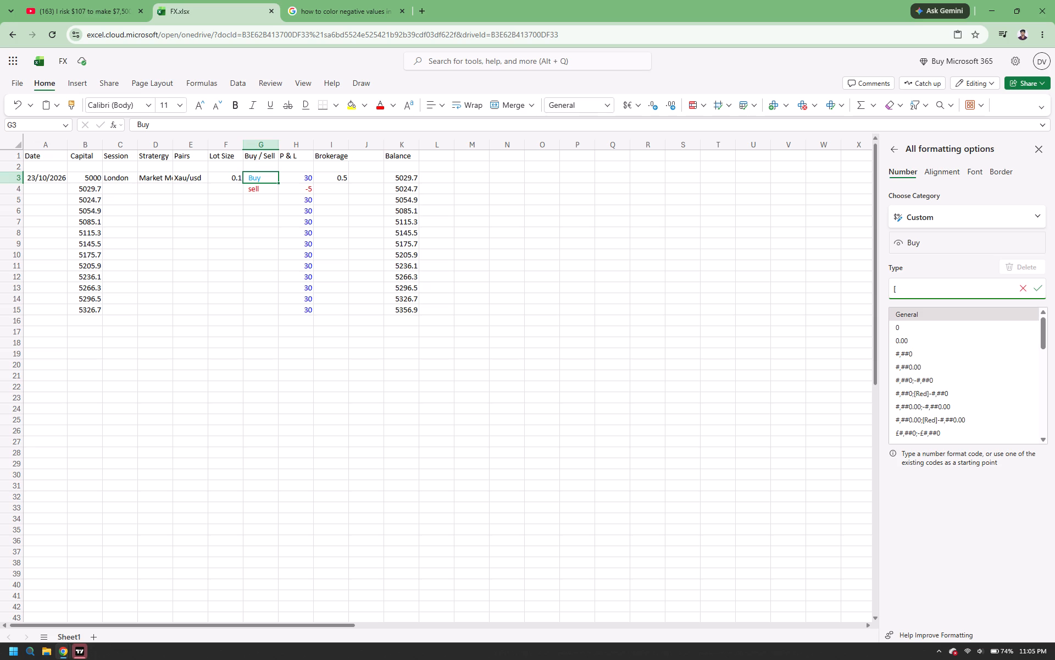
{"action": "type", "text": "blue]"}
{"action": "type", "text": "buy"}
{"action": "key", "text": "semicolon"}
{"action": "key", "text": "bracketleft"}
{"action": "type", "text": "red"}
{"action": "key", "text": "bracketright"}
{"action": "type", "text": "sell"}
{"action": "left_click", "coordinate": [910, 291]}
{"action": "left_click", "coordinate": [1040, 288]}
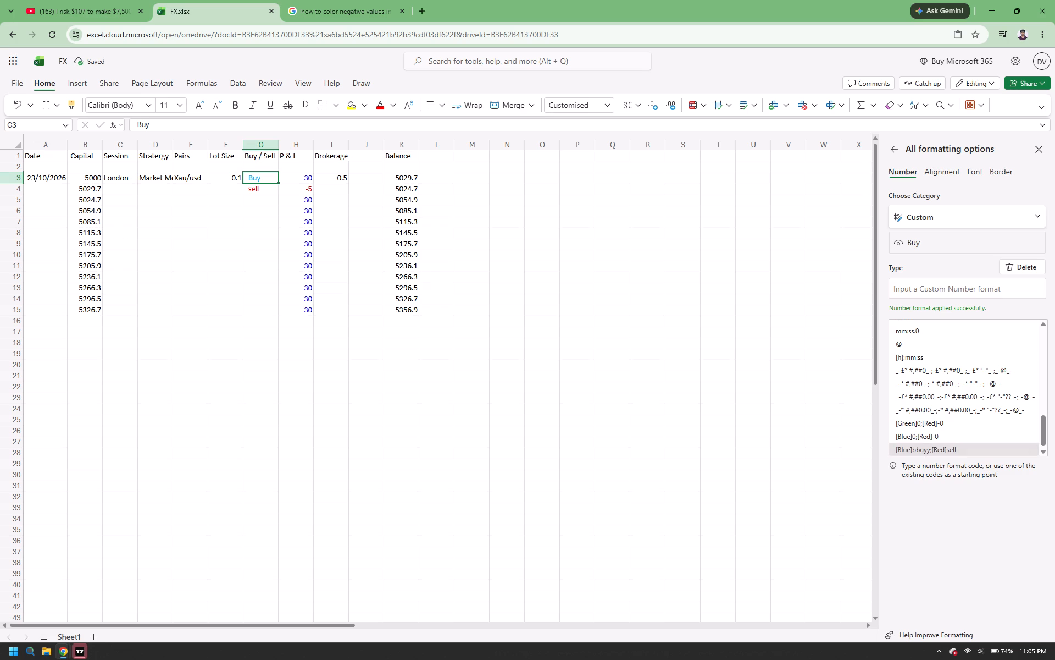
Fill the row 3 Buy / Sell cell down the column through row 15.
{"action": "left_click_drag", "start_coordinate": [277, 182], "coordinate": [277, 311]}
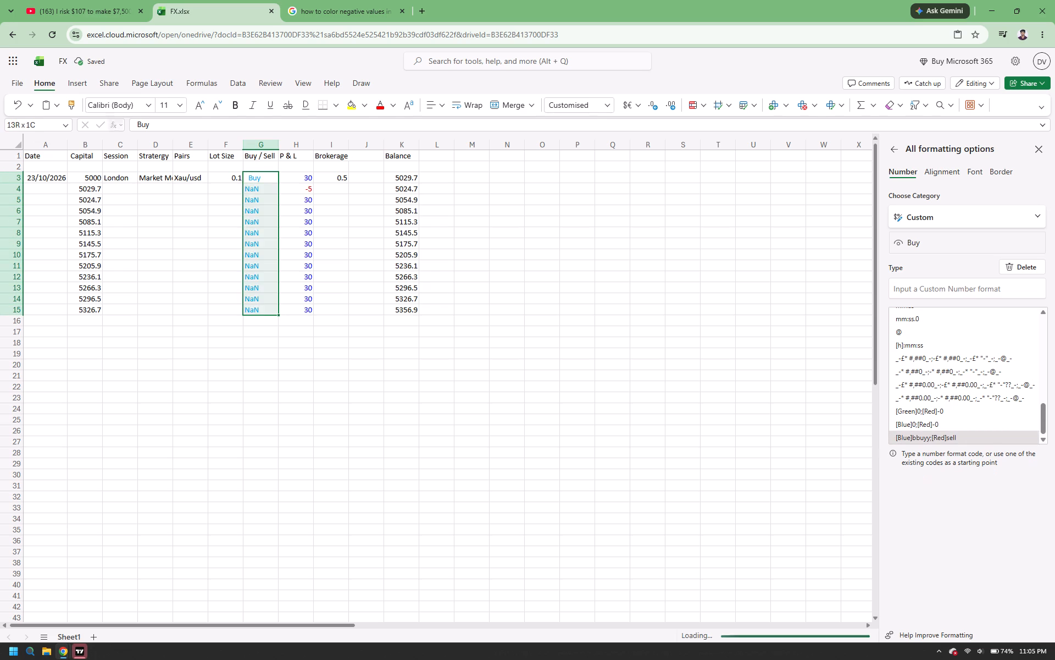
{"action": "left_click", "coordinate": [218, 233]}
Replace the Buy / Sell entry in row 5 with sell.
{"action": "double_click", "coordinate": [266, 201]}
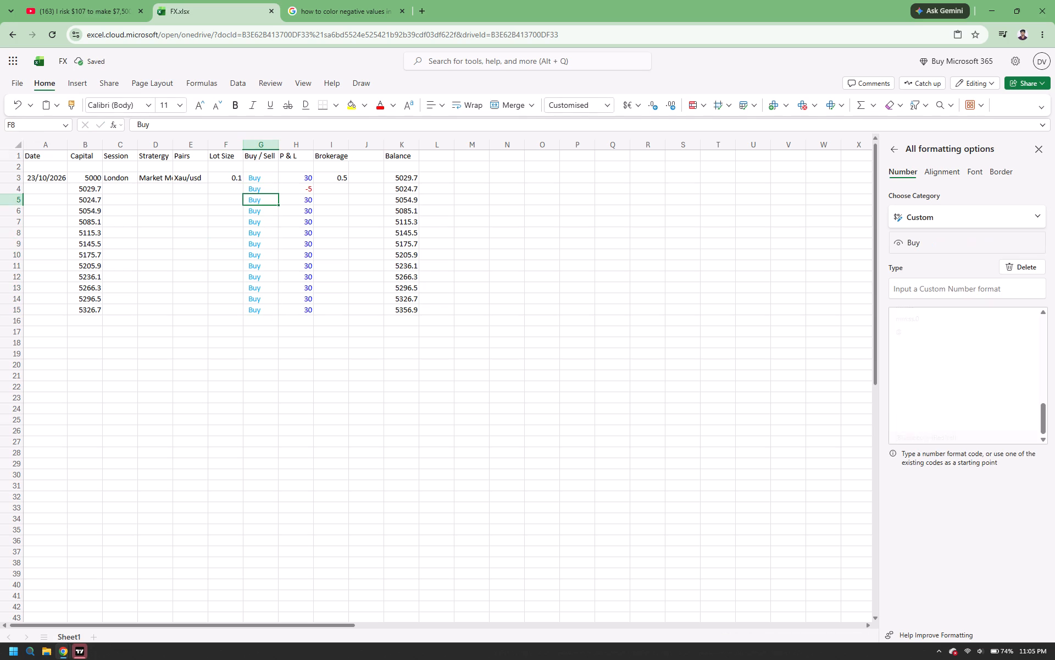
{"action": "key", "text": "BackSpace"}
{"action": "key", "text": "BackSpace"}
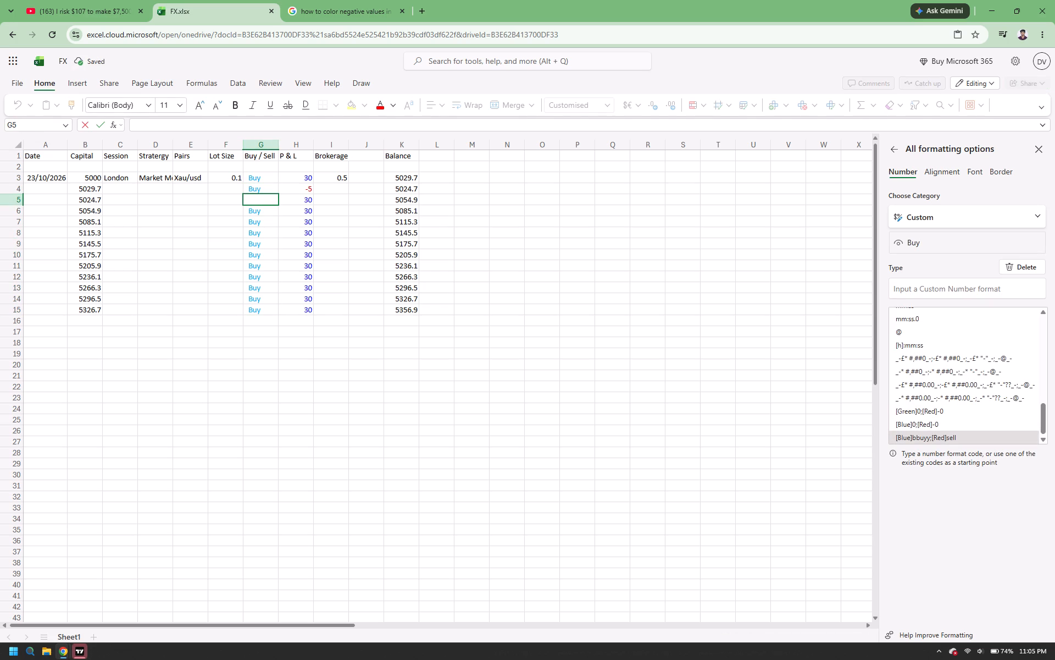
{"action": "type", "text": "sell"}
{"action": "key", "text": "Return"}
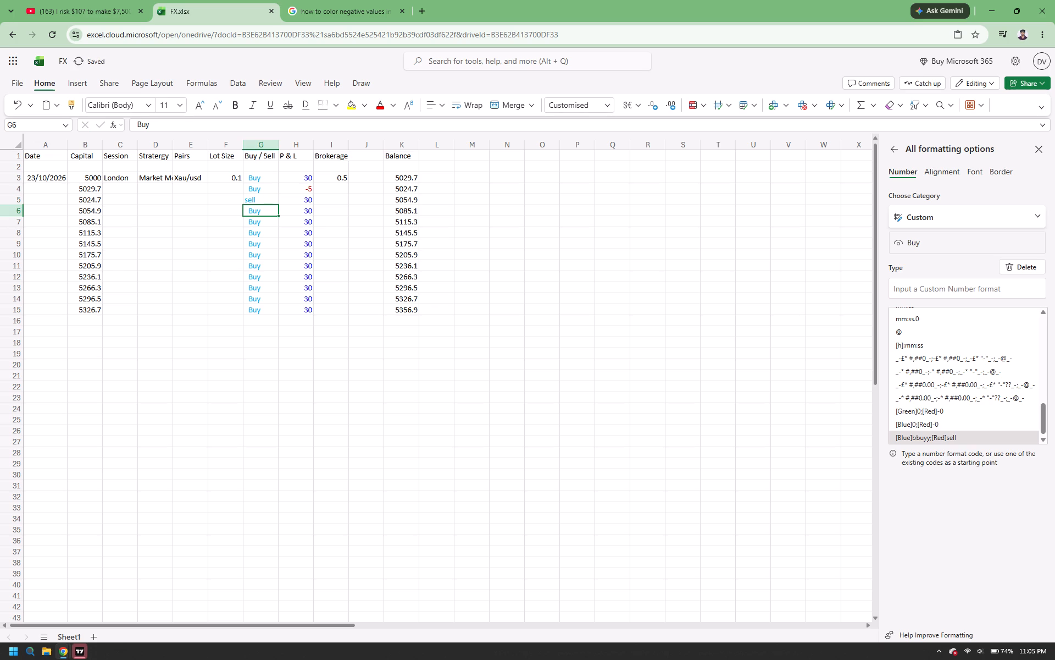
Apply the existing custom number format [Green]0;[Red]-0 to the row 5 Buy / Sell cell.
{"action": "double_click", "coordinate": [253, 203]}
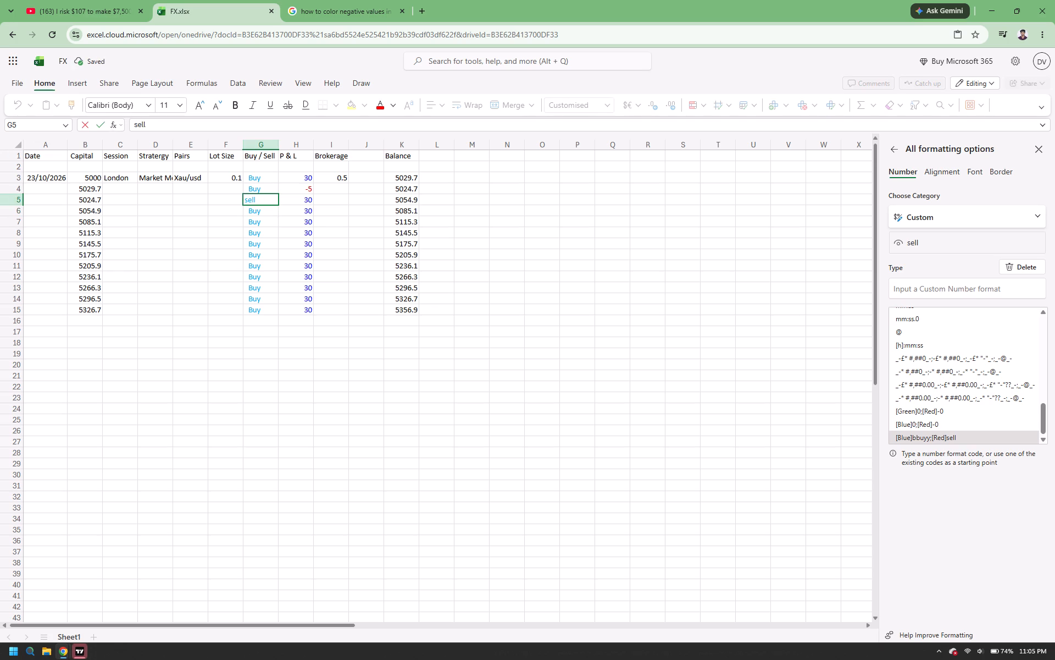
{"action": "scroll", "coordinate": [932, 363], "scroll_direction": "down", "scroll_amount": 2}
{"action": "scroll", "coordinate": [939, 418], "scroll_direction": "down", "scroll_amount": 2}
{"action": "left_click", "coordinate": [943, 411]}
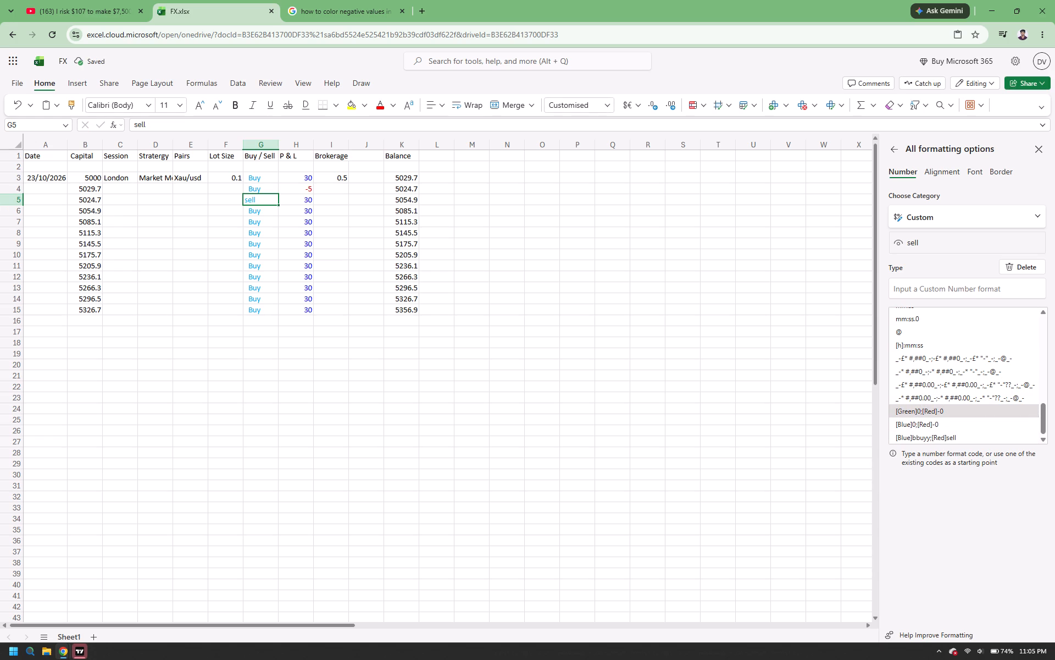
Set the P & L value in row 6 to 8.
{"action": "double_click", "coordinate": [306, 214]}
{"action": "left_click", "coordinate": [306, 214]}
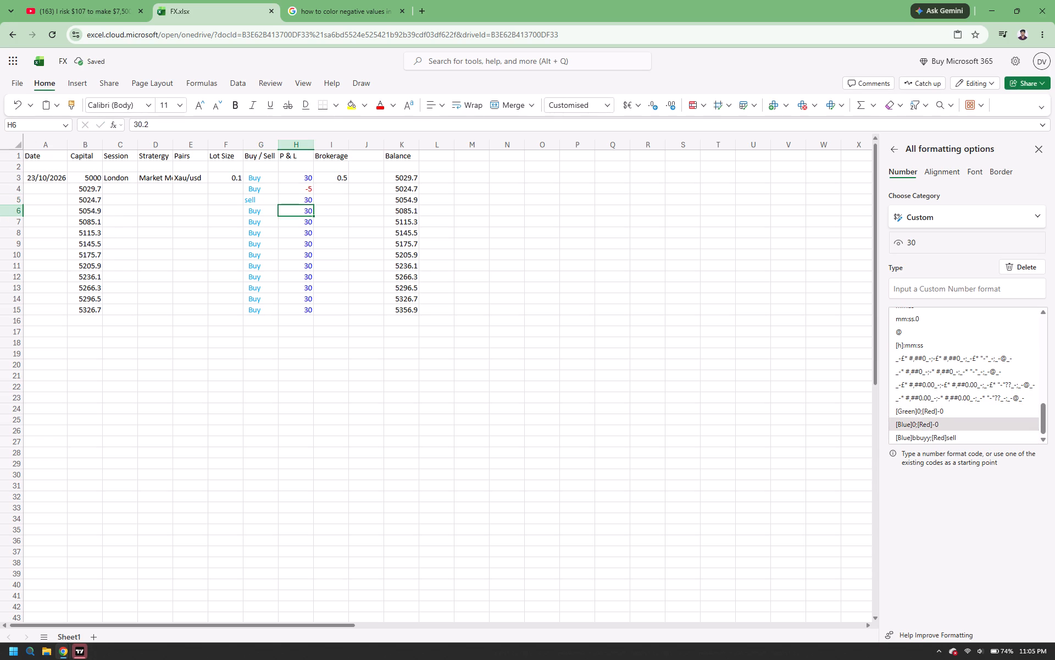
{"action": "double_click", "coordinate": [307, 213]}
{"action": "left_click", "coordinate": [307, 213]}
{"action": "key", "text": "BackSpace"}
{"action": "key", "text": "BackSpace"}
{"action": "key", "text": "BackSpace"}
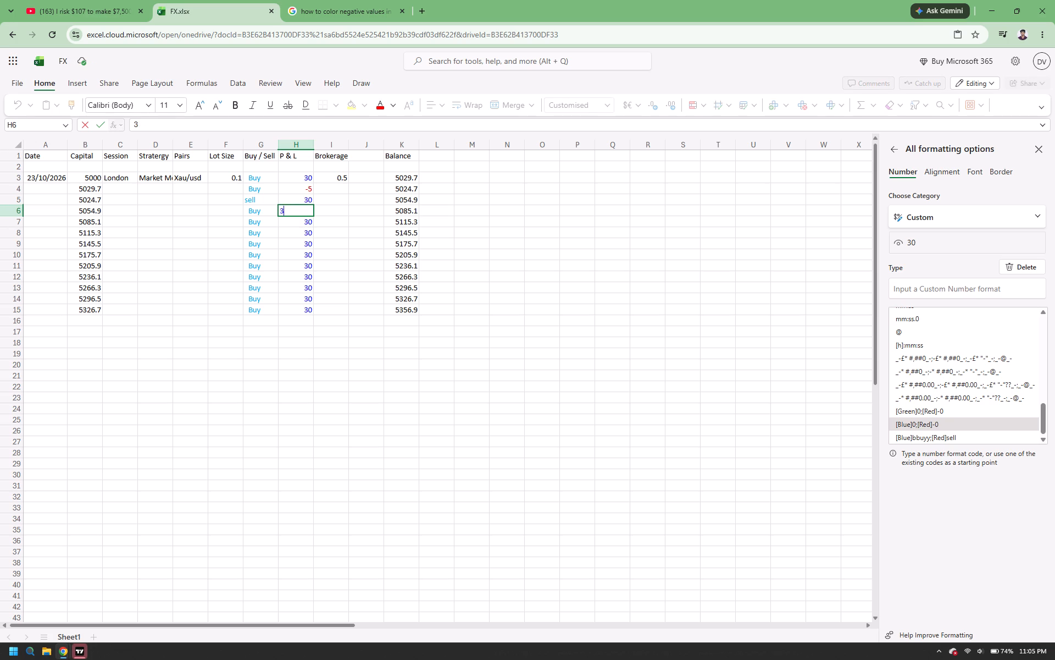
{"action": "key", "text": "BackSpace"}
{"action": "key", "text": "8"}
{"action": "key", "text": "Return"}
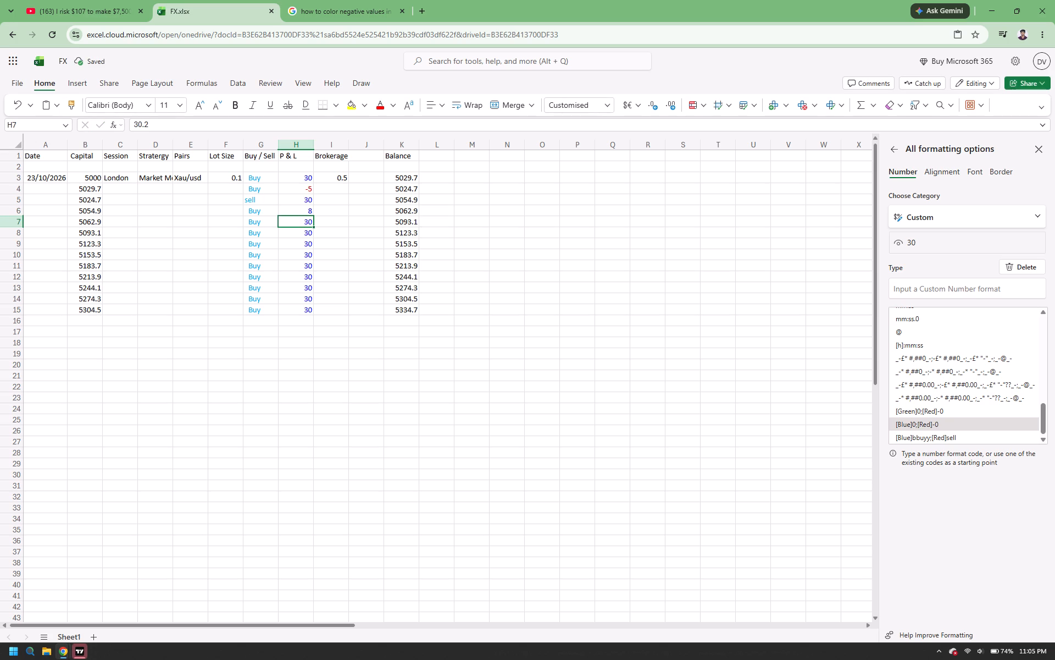
Clear the P & L value in row 5.
{"action": "double_click", "coordinate": [309, 201]}
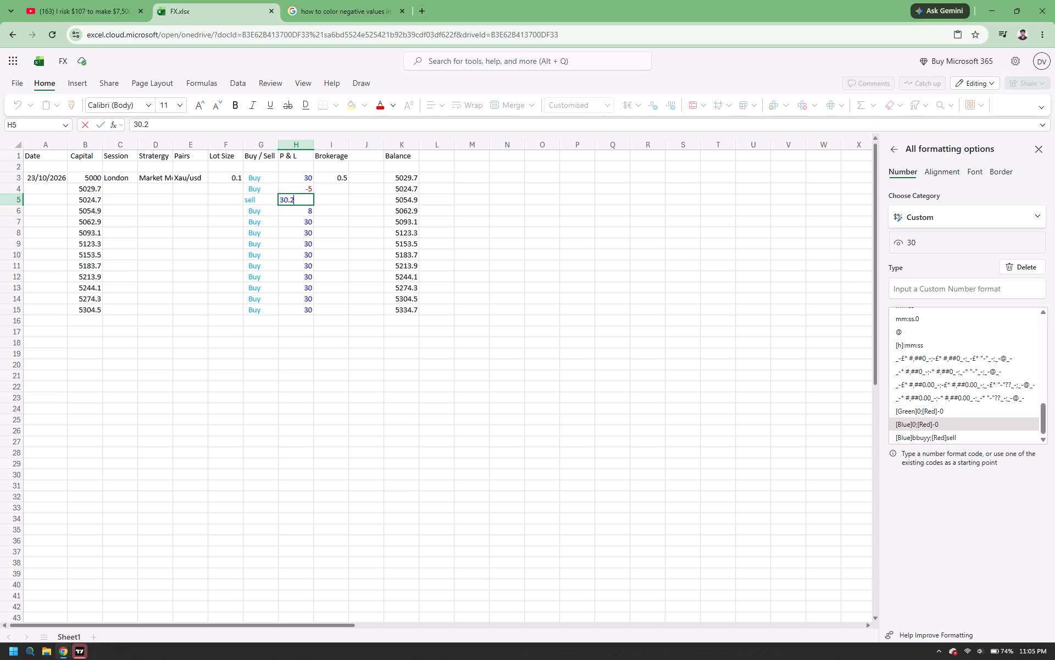
{"action": "key", "text": "BackSpace"}
{"action": "key", "text": "BackSpace"}
{"action": "key", "text": "BackSpace"}
{"action": "key", "text": "BackSpace"}
Clear the P & L value in row 15.
{"action": "left_click", "coordinate": [310, 312]}
{"action": "key", "text": "BackSpace"}
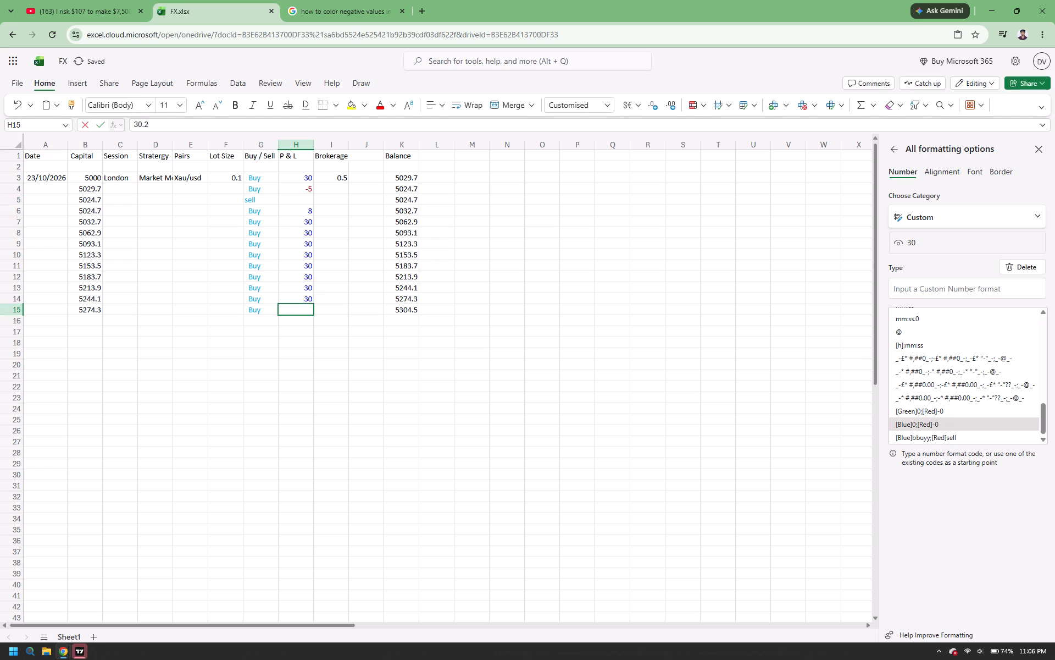
{"action": "key", "text": "BackSpace"}
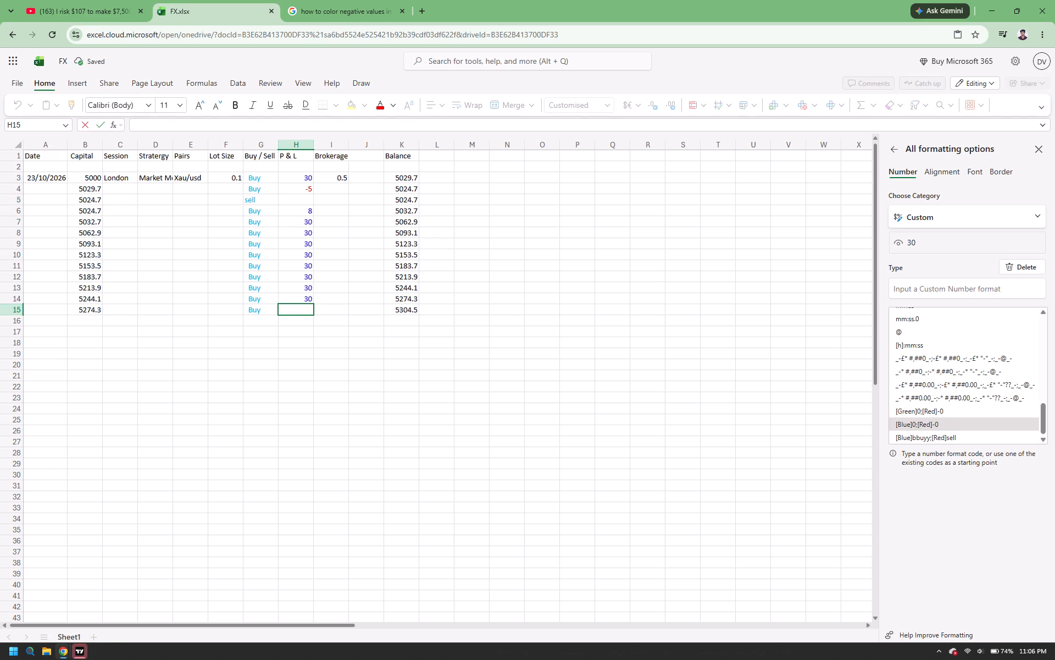
{"action": "left_click", "coordinate": [314, 304]}
{"action": "left_click", "coordinate": [312, 309]}
Fill the row 6 P & L value down the column through row 14.
{"action": "left_click", "coordinate": [303, 210]}
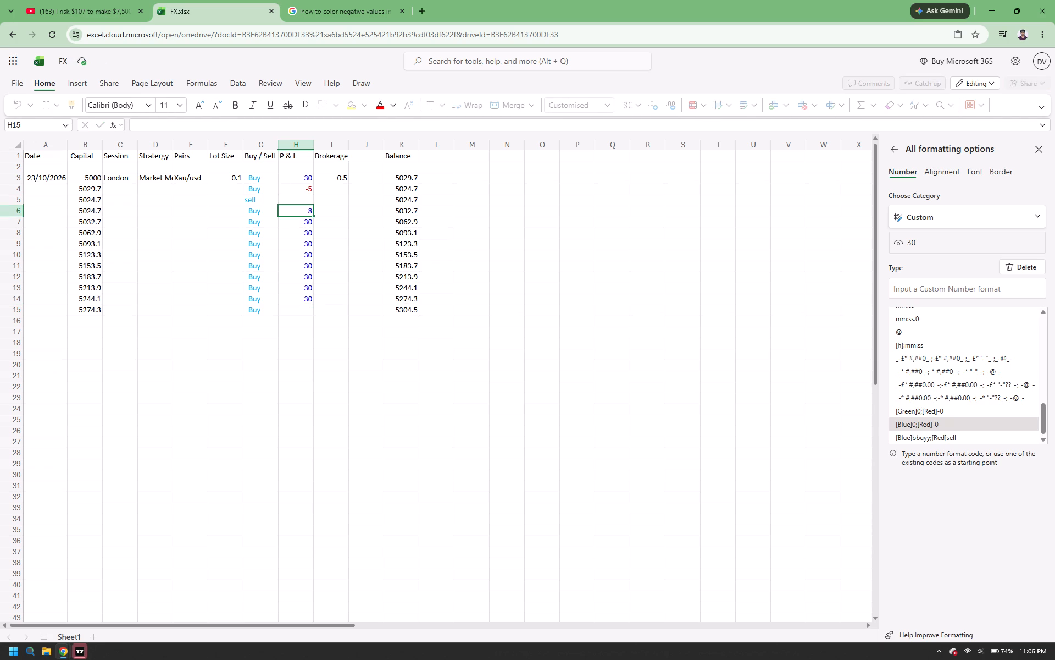
{"action": "left_click_drag", "start_coordinate": [314, 216], "coordinate": [320, 303]}
Clear the P & L values in rows 6 through 14.
{"action": "key", "text": "BackSpace"}
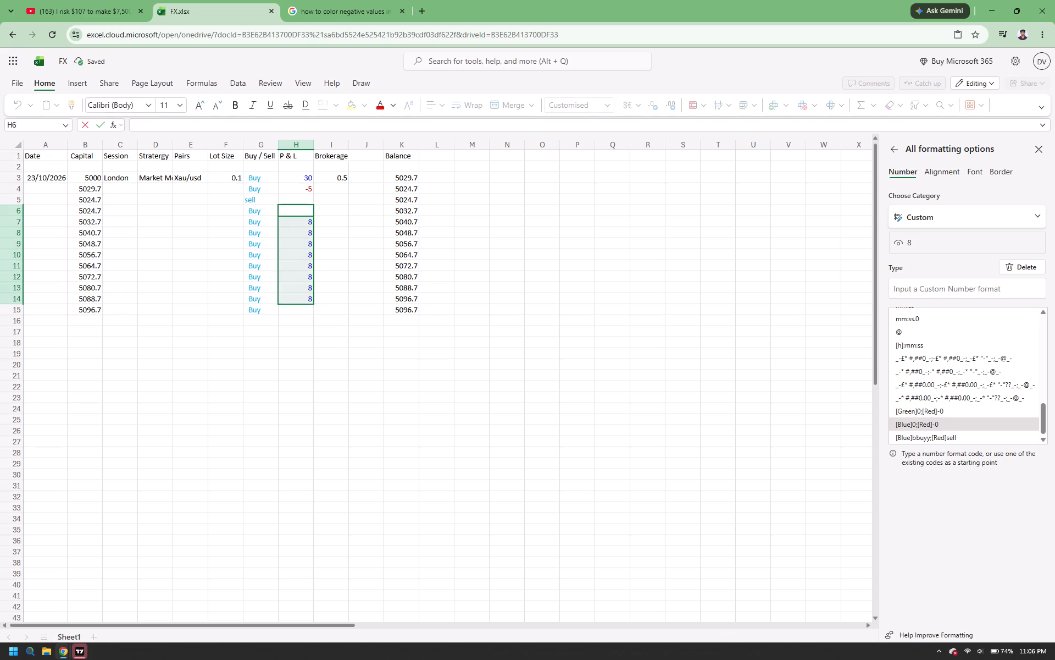
{"action": "key", "text": "BackSpace"}
{"action": "key", "text": "BackSpace"}
{"action": "right_click", "coordinate": [301, 245]}
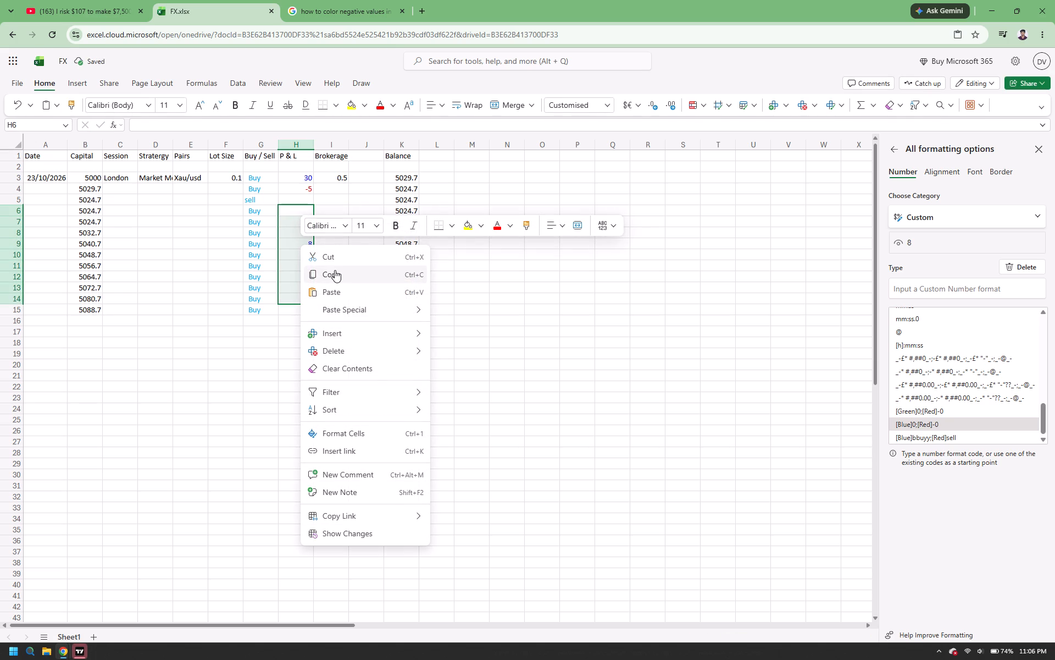
{"action": "left_click", "coordinate": [348, 370]}
{"action": "left_click", "coordinate": [254, 361]}
Clear the Buy / Sell entries in rows 4 through 15.
{"action": "left_click", "coordinate": [267, 199]}
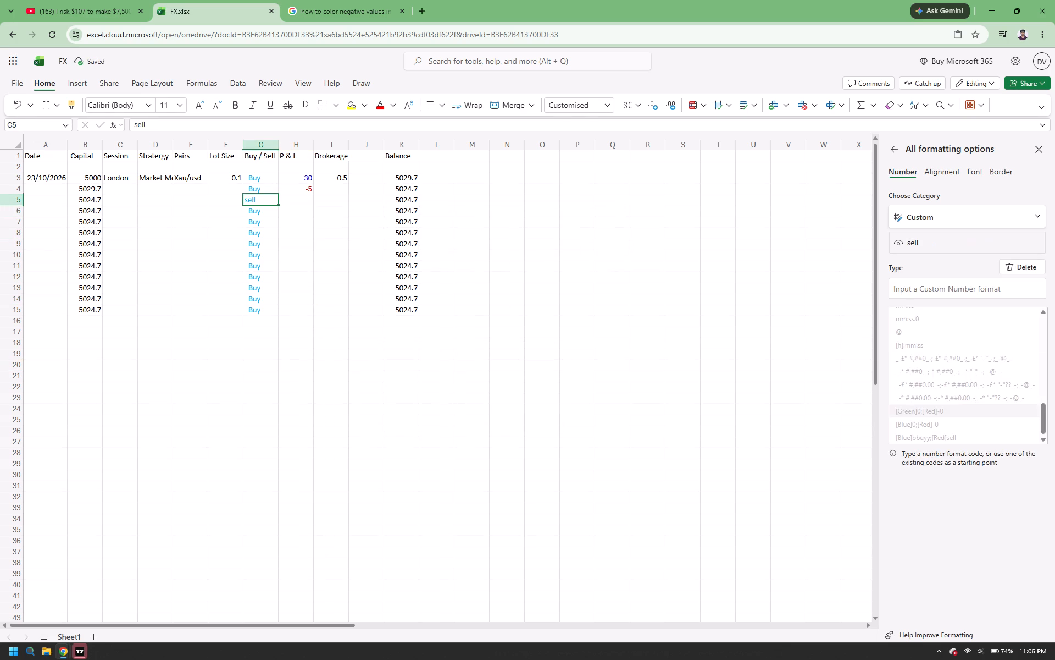
{"action": "left_click", "coordinate": [264, 191]}
{"action": "left_click_drag", "start_coordinate": [277, 195], "coordinate": [279, 287]}
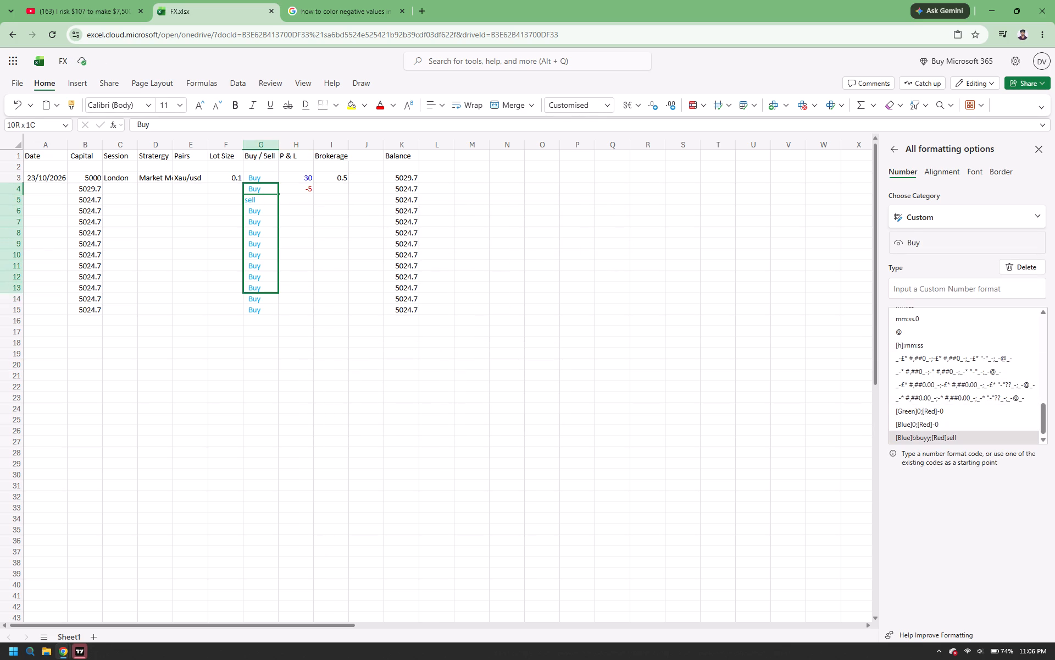
{"action": "left_click_drag", "start_coordinate": [279, 287], "coordinate": [274, 311]}
{"action": "right_click", "coordinate": [253, 284]}
{"action": "right_click", "coordinate": [253, 284]}
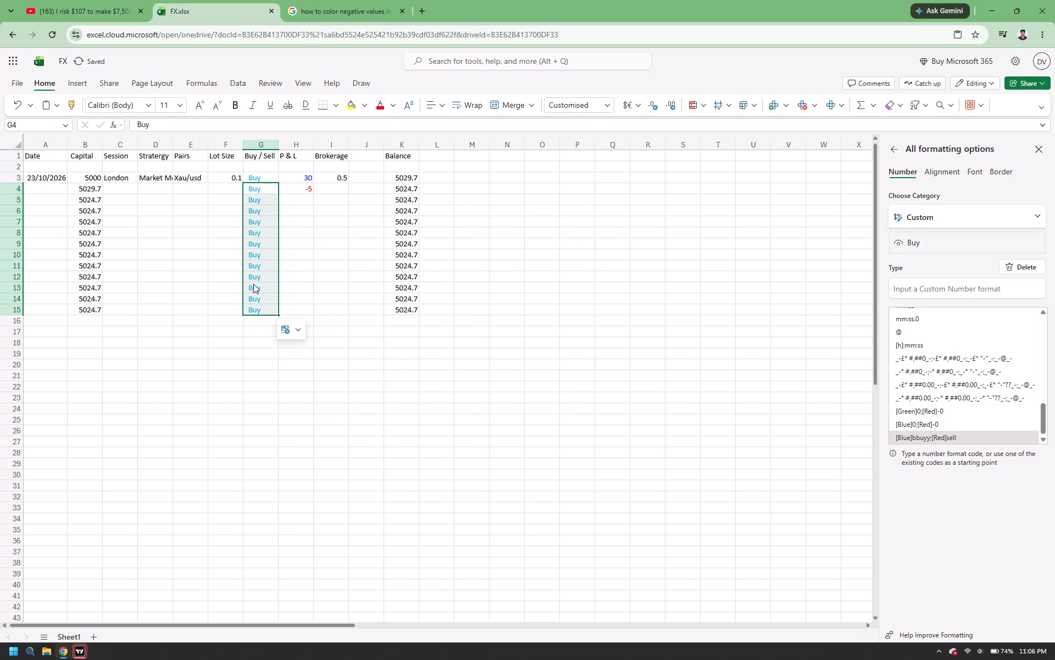
{"action": "left_click", "coordinate": [302, 404]}
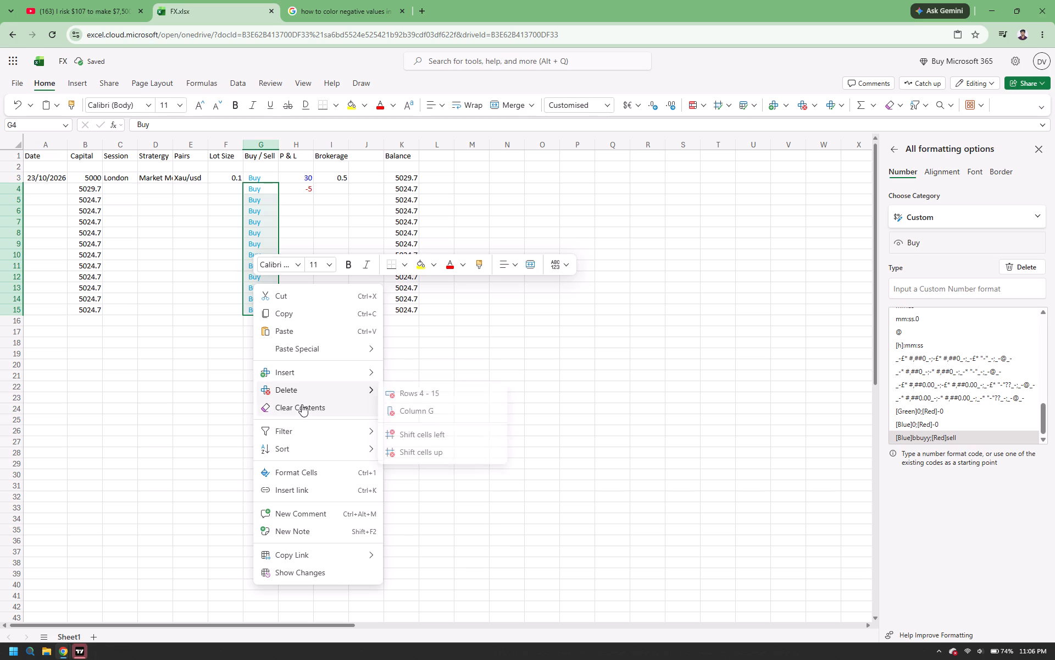
{"action": "left_click", "coordinate": [308, 213]}
Return to the Google results and search for "how to color specific text in excel".
{"action": "left_click", "coordinate": [315, 0]}
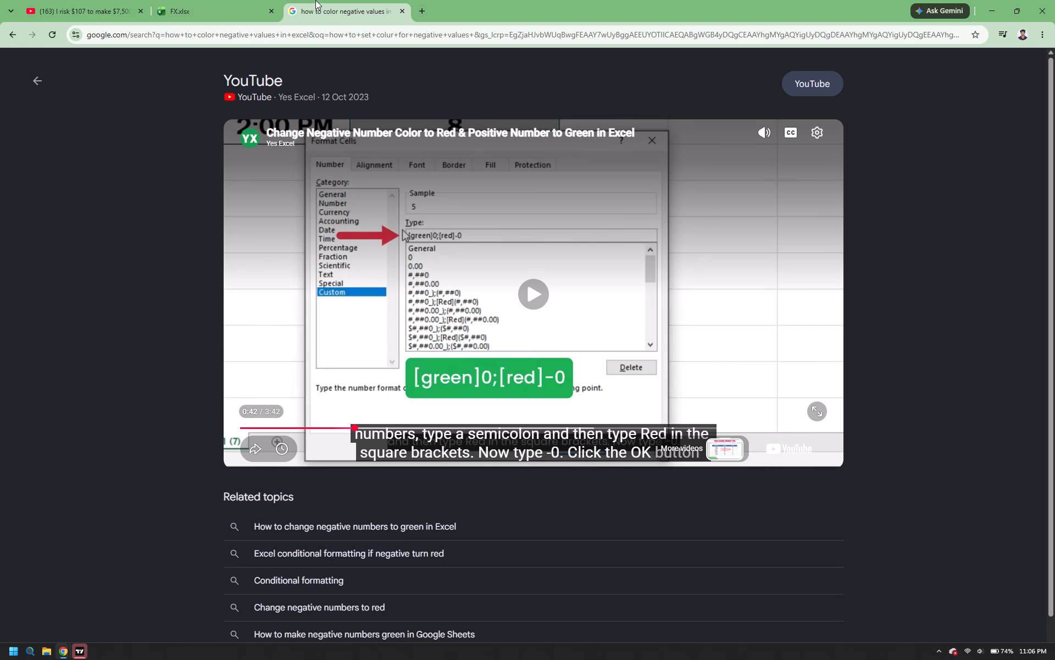
{"action": "left_click", "coordinate": [10, 36]}
{"action": "scroll", "coordinate": [241, 250], "scroll_direction": "up", "scroll_amount": 7}
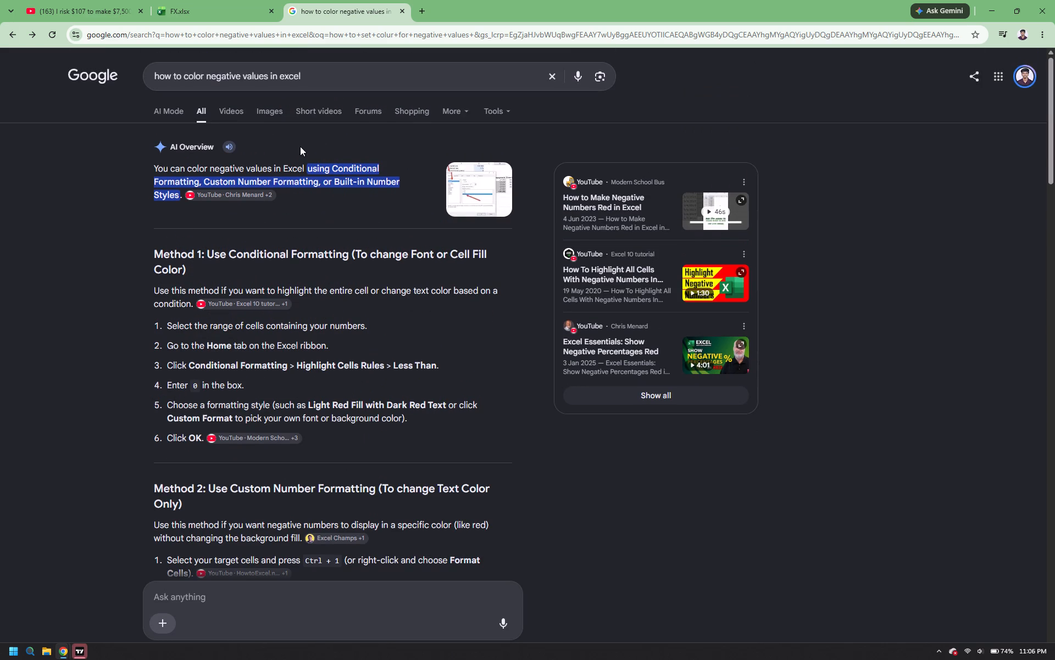
{"action": "left_click", "coordinate": [320, 74]}
{"action": "key", "text": "BackSpace"}
{"action": "key", "text": "BackSpace"}
{"action": "key", "text": "BackSpace"}
{"action": "key", "text": "BackSpace"}
{"action": "key", "text": "BackSpace"}
{"action": "key", "text": "BackSpace"}
{"action": "key", "text": "BackSpace"}
{"action": "key", "text": "BackSpace"}
{"action": "key", "text": "BackSpace"}
{"action": "key", "text": "BackSpace"}
{"action": "key", "text": "BackSpace"}
{"action": "key", "text": "BackSpace"}
{"action": "key", "text": "BackSpace"}
{"action": "key", "text": "BackSpace"}
{"action": "key", "text": "BackSpace"}
{"action": "key", "text": "BackSpace"}
{"action": "key", "text": "BackSpace"}
{"action": "key", "text": "BackSpace"}
{"action": "key", "text": "BackSpace"}
{"action": "key", "text": "BackSpace"}
{"action": "key", "text": "BackSpace"}
{"action": "key", "text": "BackSpace"}
{"action": "key", "text": "BackSpace"}
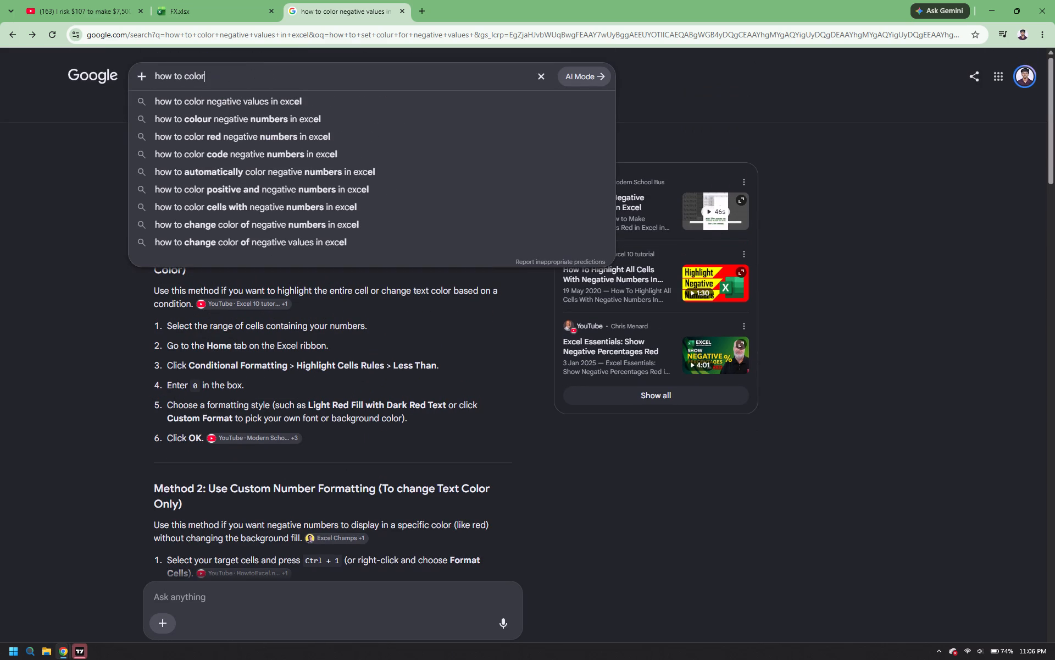
{"action": "key", "text": "BackSpace"}
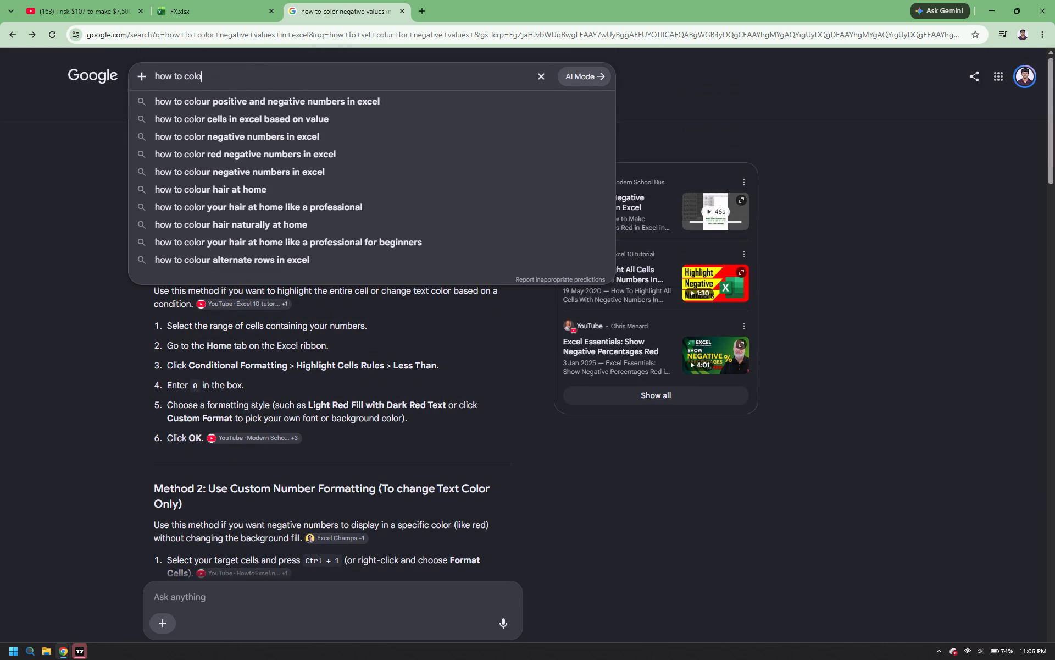
{"action": "type", "text": "r"}
{"action": "key", "text": "space"}
{"action": "key", "text": "s"}
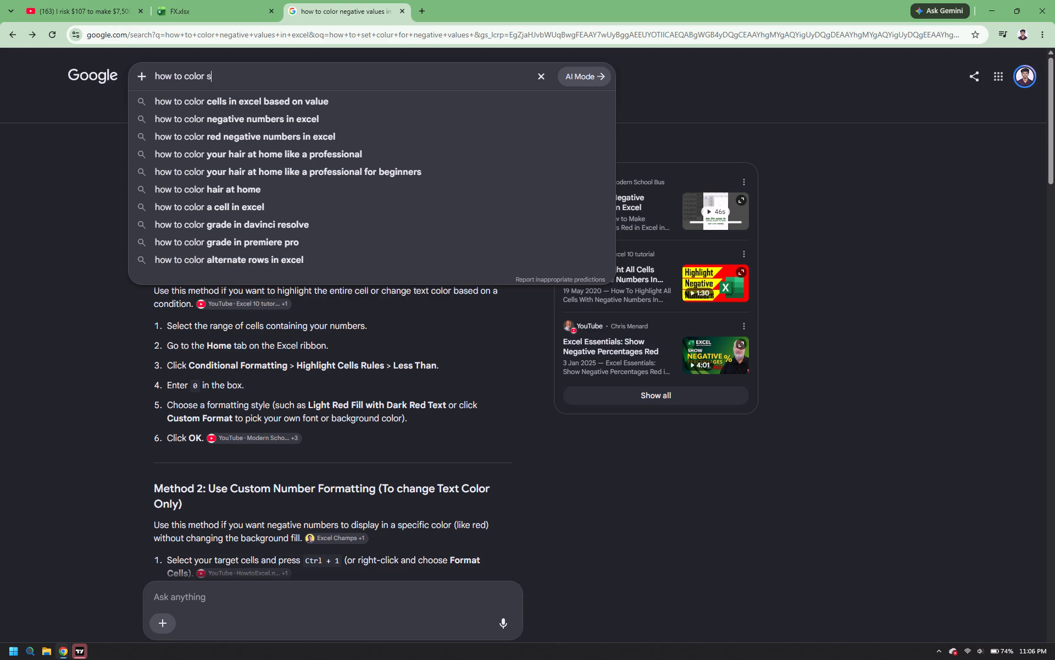
{"action": "type", "text": "pe"}
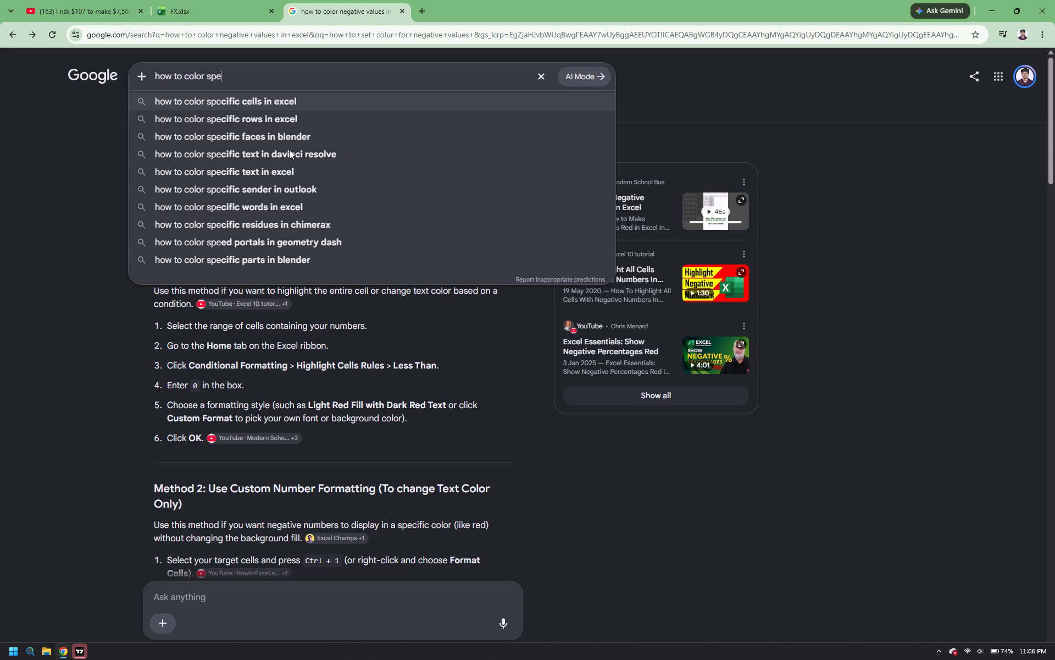
{"action": "left_click", "coordinate": [283, 166]}
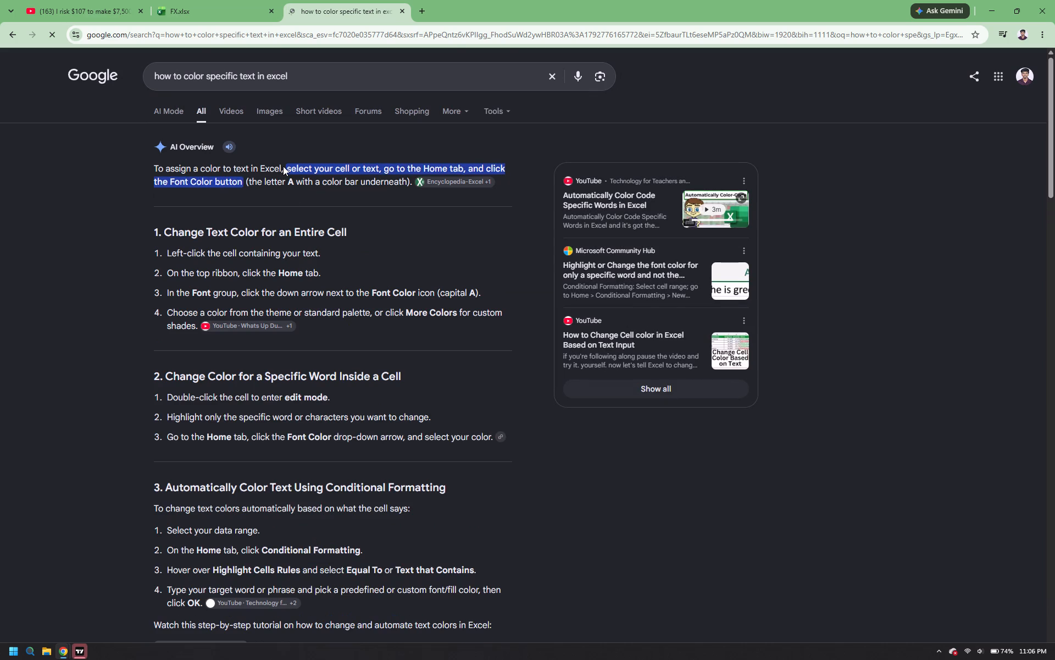
Open the tutorial video "How To Apply (Or Change) A Color To Text In Excel Explained".
{"action": "scroll", "coordinate": [320, 310], "scroll_direction": "down", "scroll_amount": 3}
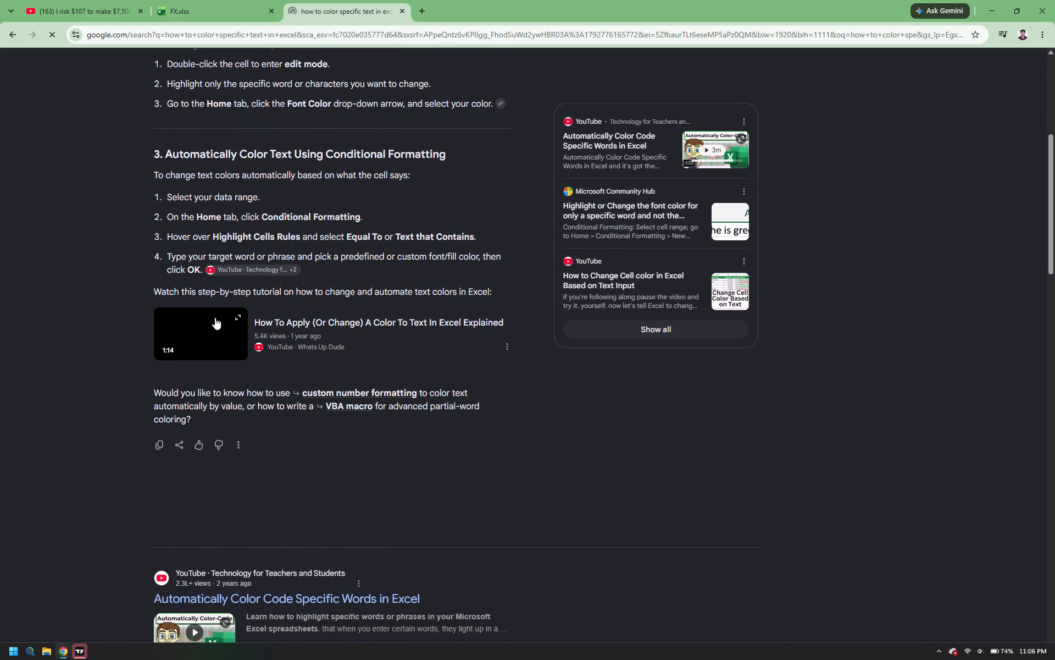
{"action": "left_click", "coordinate": [215, 317]}
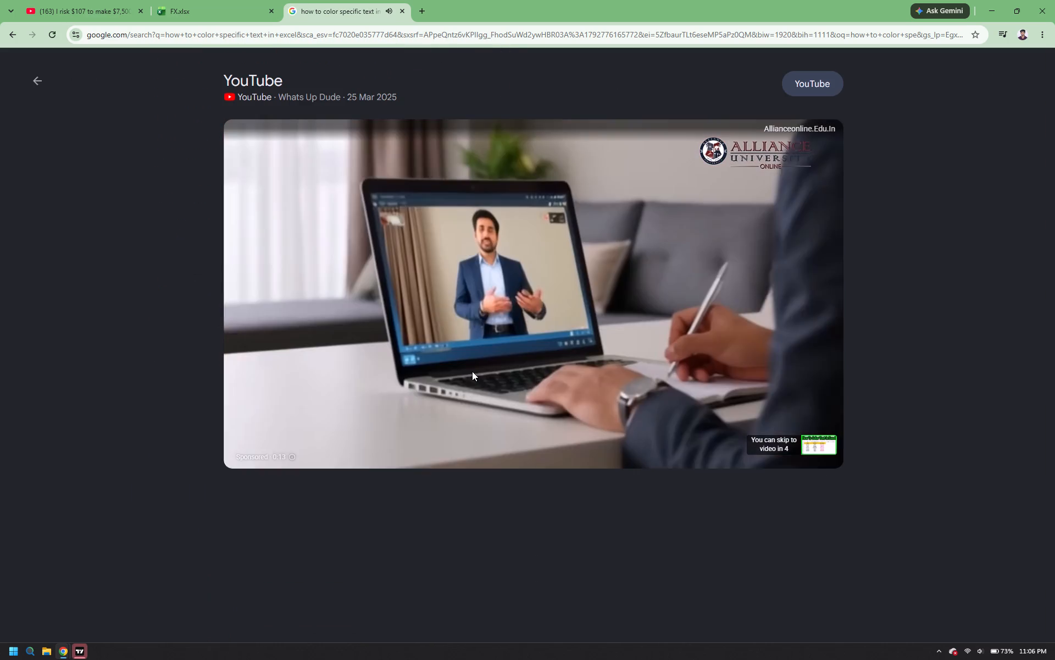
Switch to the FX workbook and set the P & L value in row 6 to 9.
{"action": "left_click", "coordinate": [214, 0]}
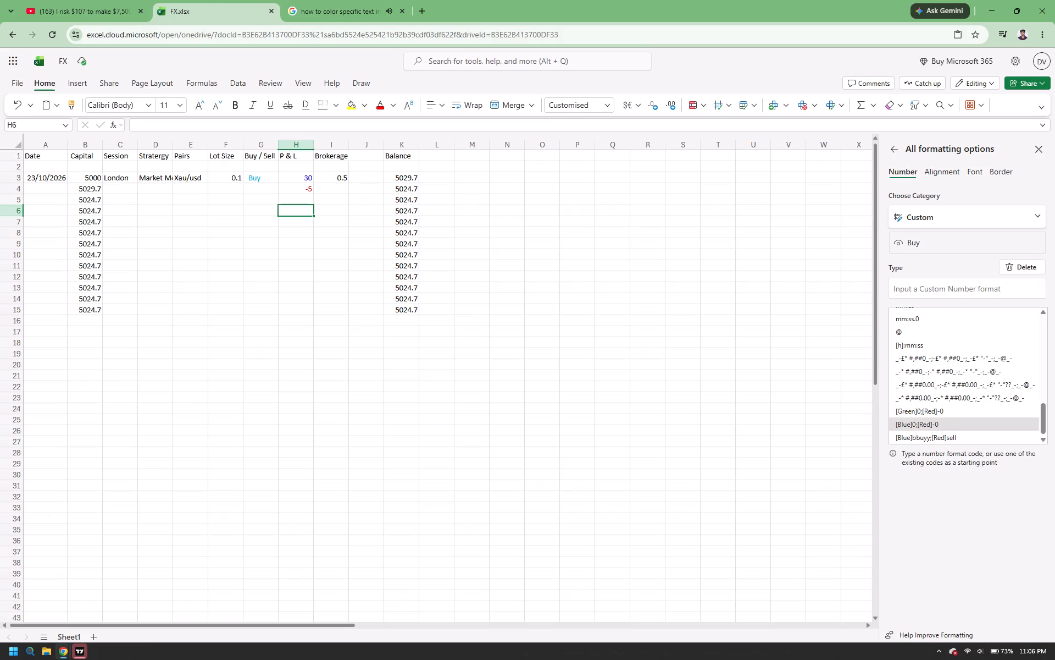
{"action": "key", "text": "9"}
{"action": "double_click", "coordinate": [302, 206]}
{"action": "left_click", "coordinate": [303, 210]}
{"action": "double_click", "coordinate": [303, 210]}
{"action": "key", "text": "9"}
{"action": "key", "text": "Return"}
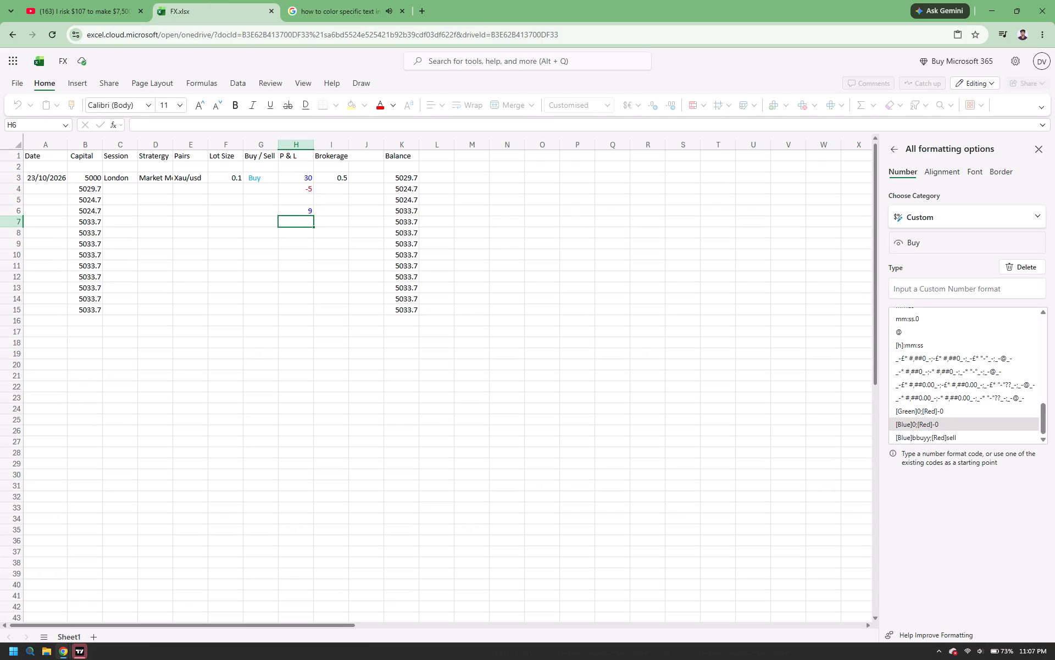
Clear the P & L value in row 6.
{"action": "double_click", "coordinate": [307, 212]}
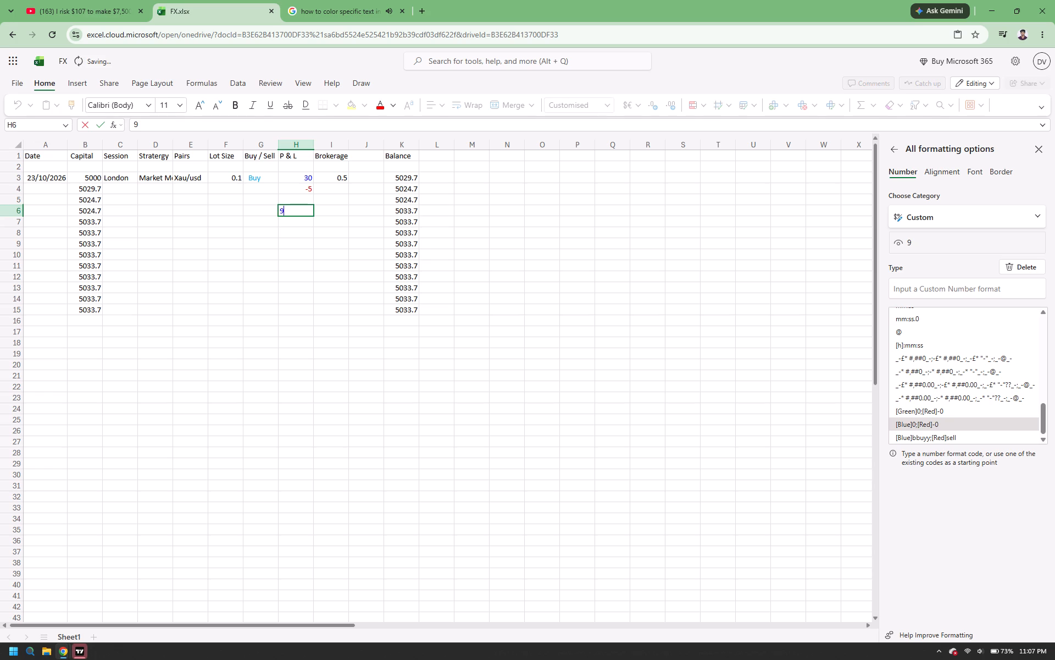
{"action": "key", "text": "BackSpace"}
Return to the text colour tutorial video, skip its ad and look through it for how to colour specific text.
{"action": "left_click", "coordinate": [360, 0]}
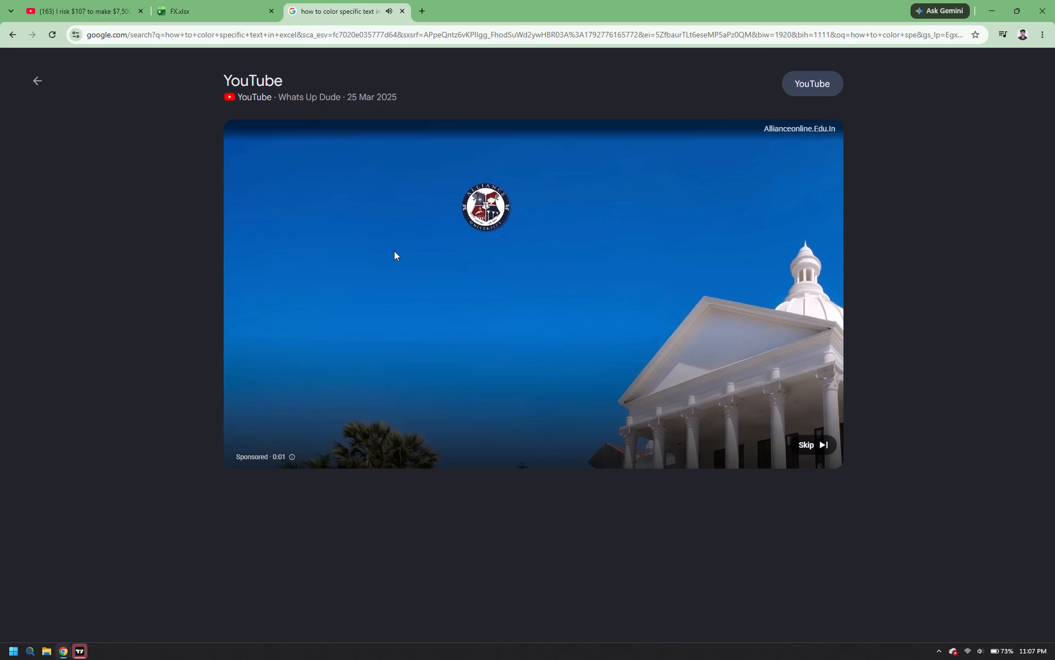
{"action": "left_click", "coordinate": [805, 444]}
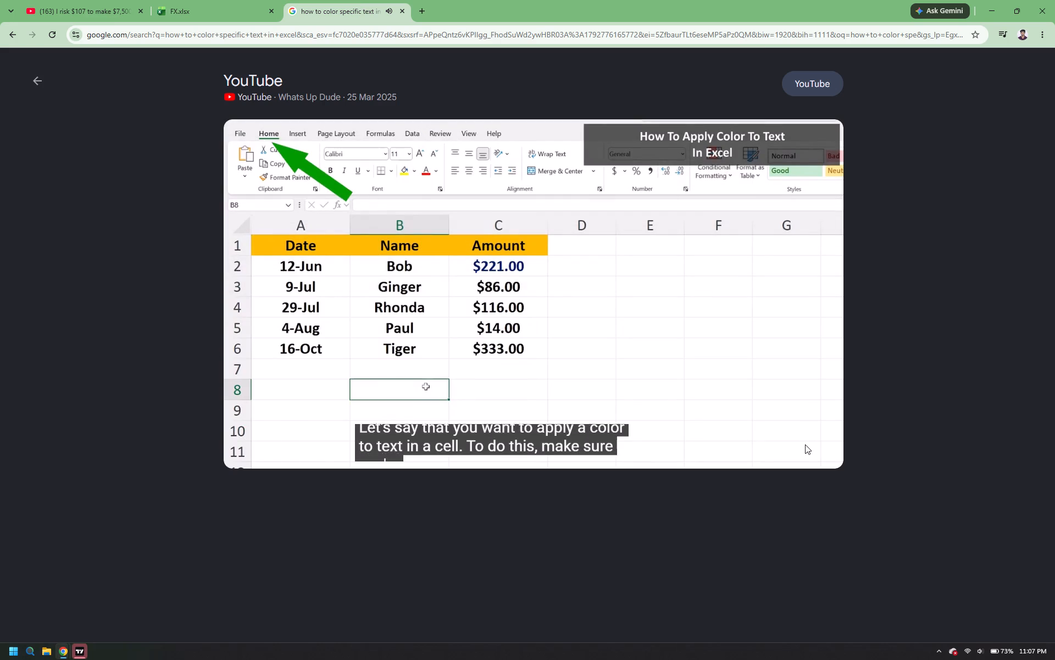
{"action": "key", "text": "Right"}
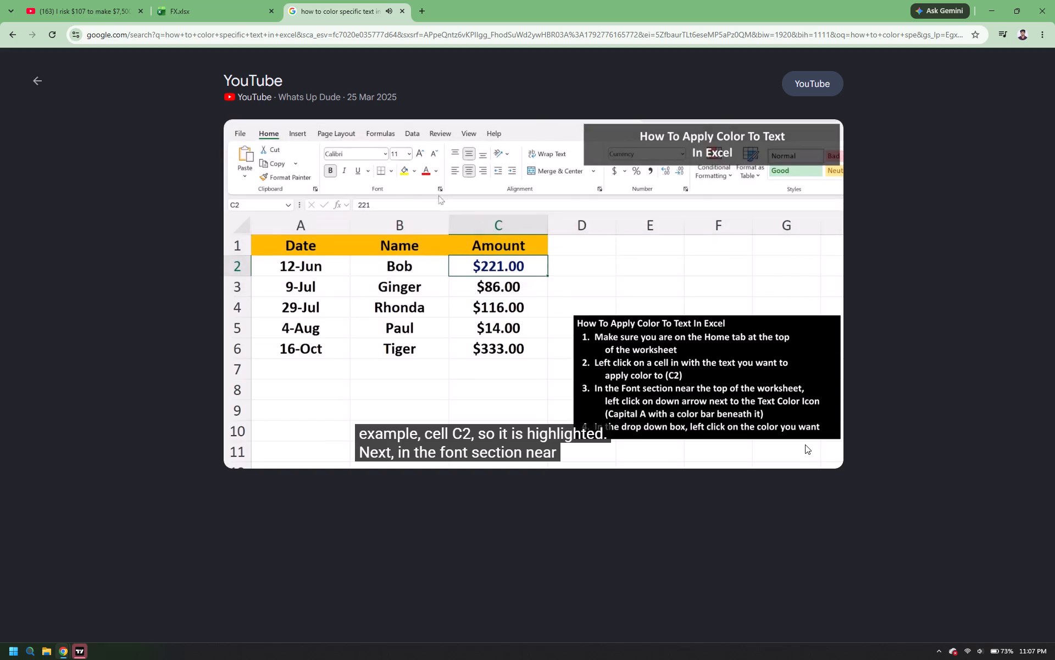
{"action": "key", "text": "Right"}
{"action": "key", "text": "Left"}
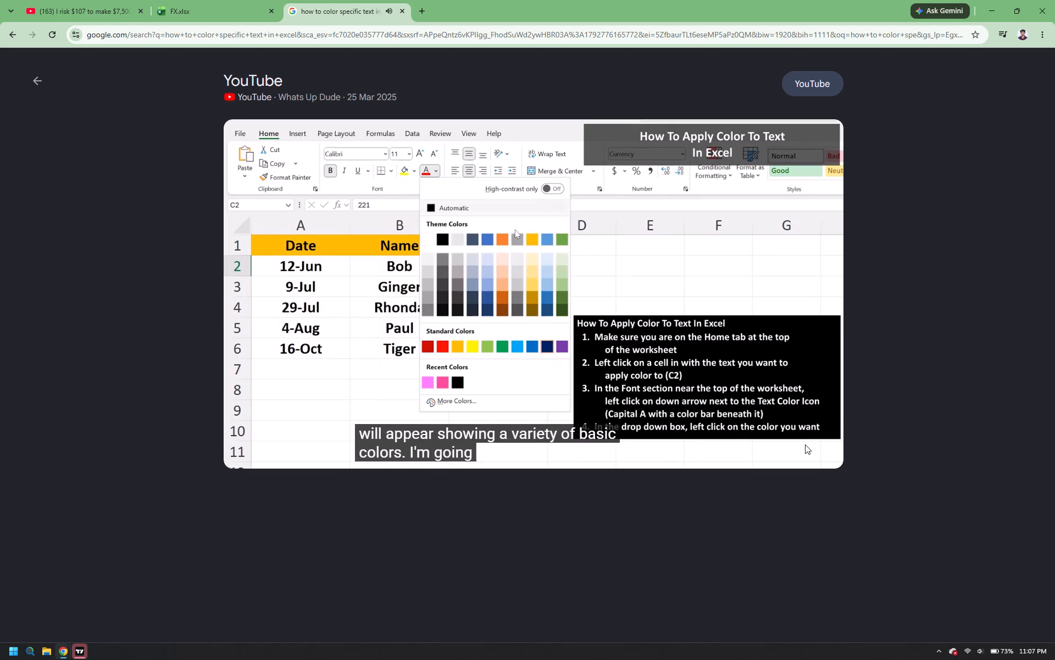
{"action": "key", "text": "Right"}
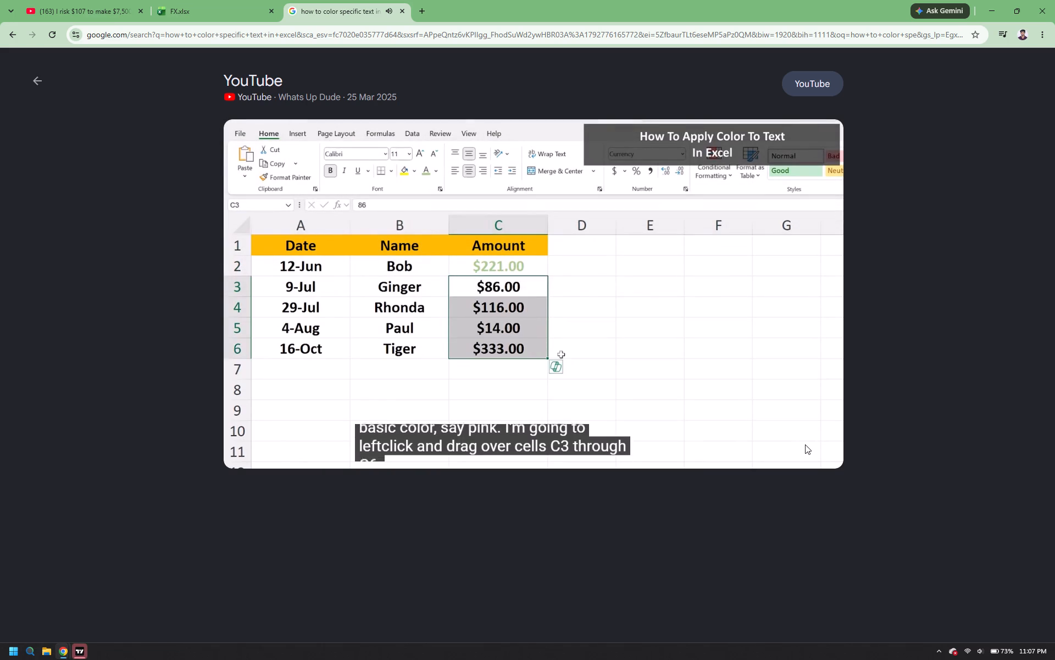
{"action": "key", "text": "Right"}
{"action": "key", "text": "Right"}
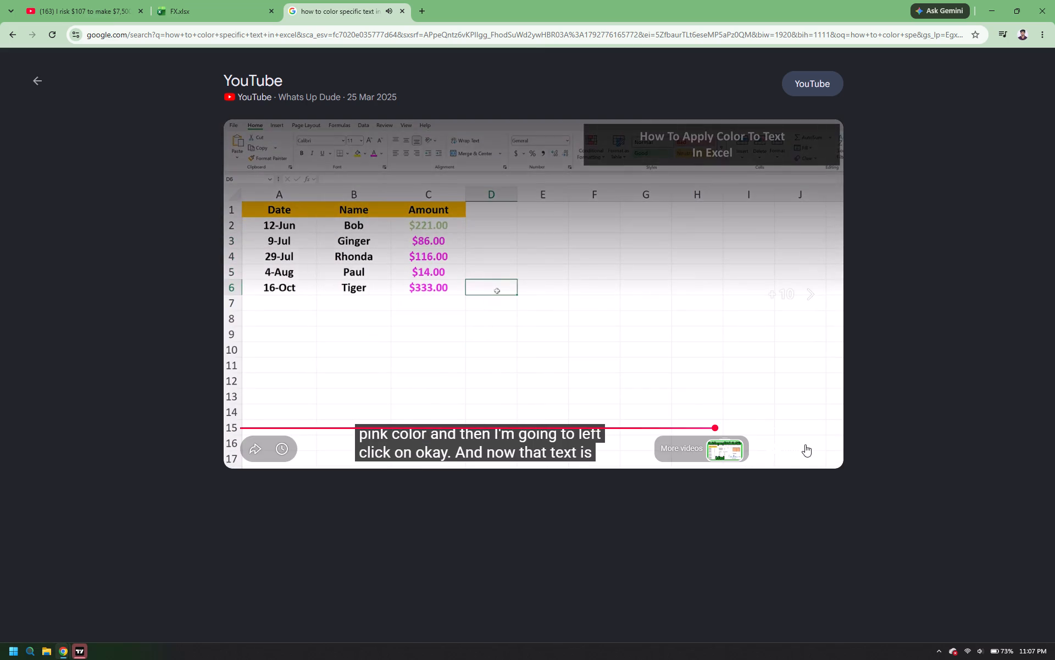
{"action": "key", "text": "Left"}
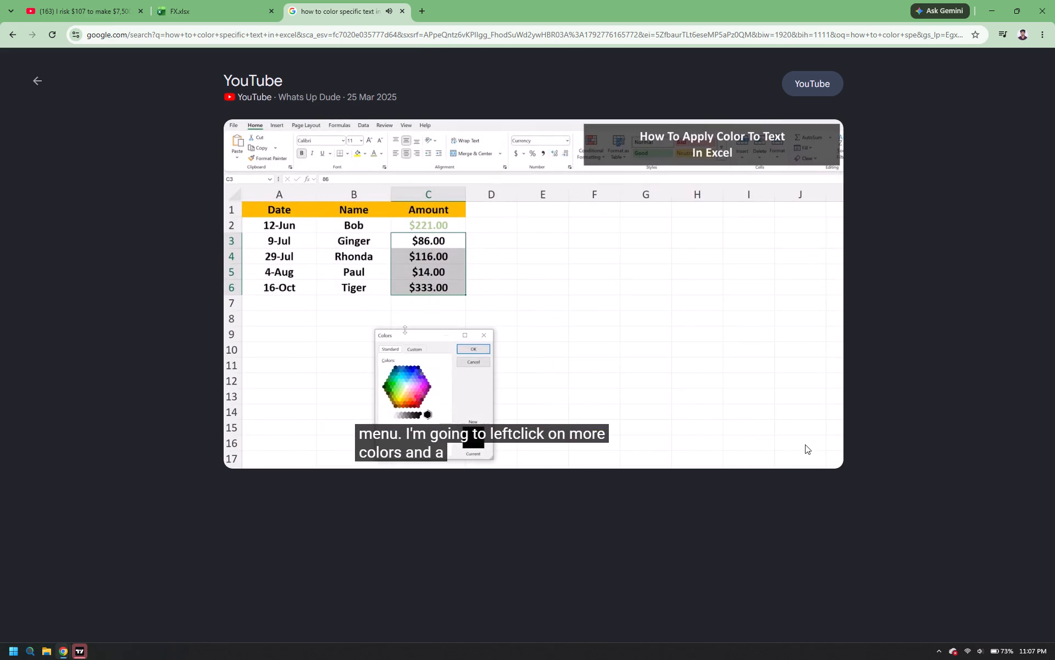
{"action": "key", "text": "Right"}
{"action": "key", "text": "Right"}
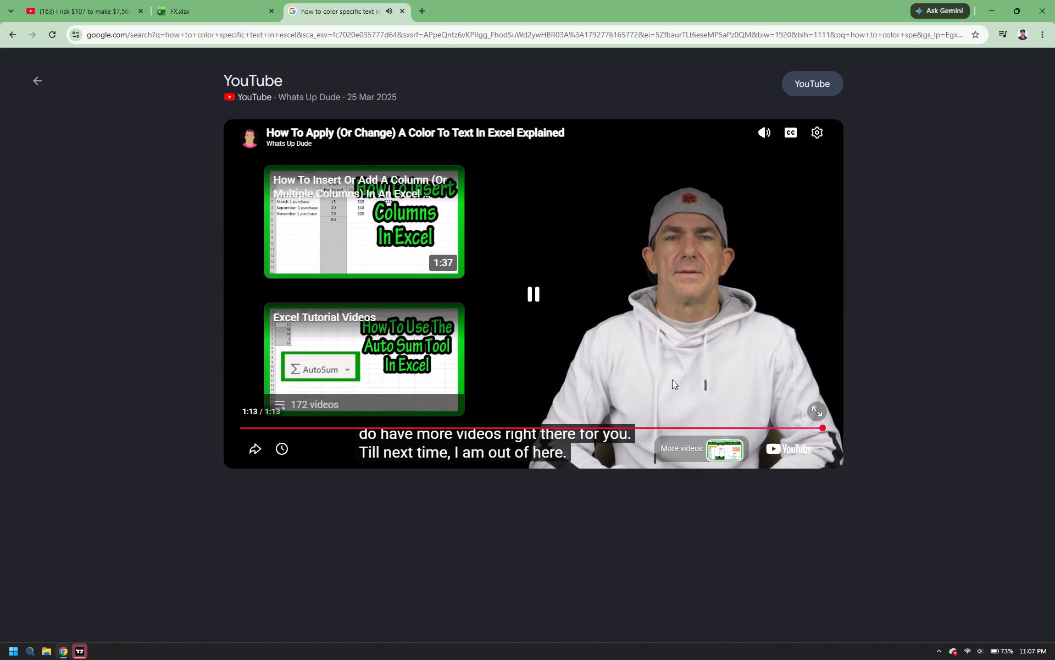
Go back to the search results and open the video "Automatically Color Code Specific Words in Excel".
{"action": "left_click", "coordinate": [18, 37]}
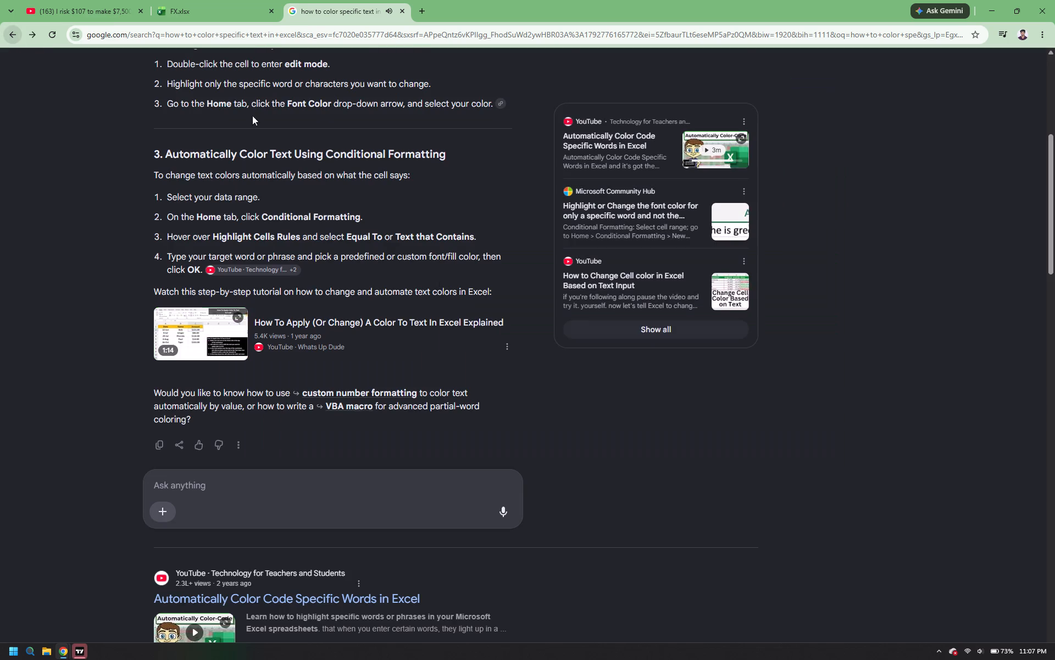
{"action": "scroll", "coordinate": [439, 278], "scroll_direction": "down", "scroll_amount": 3}
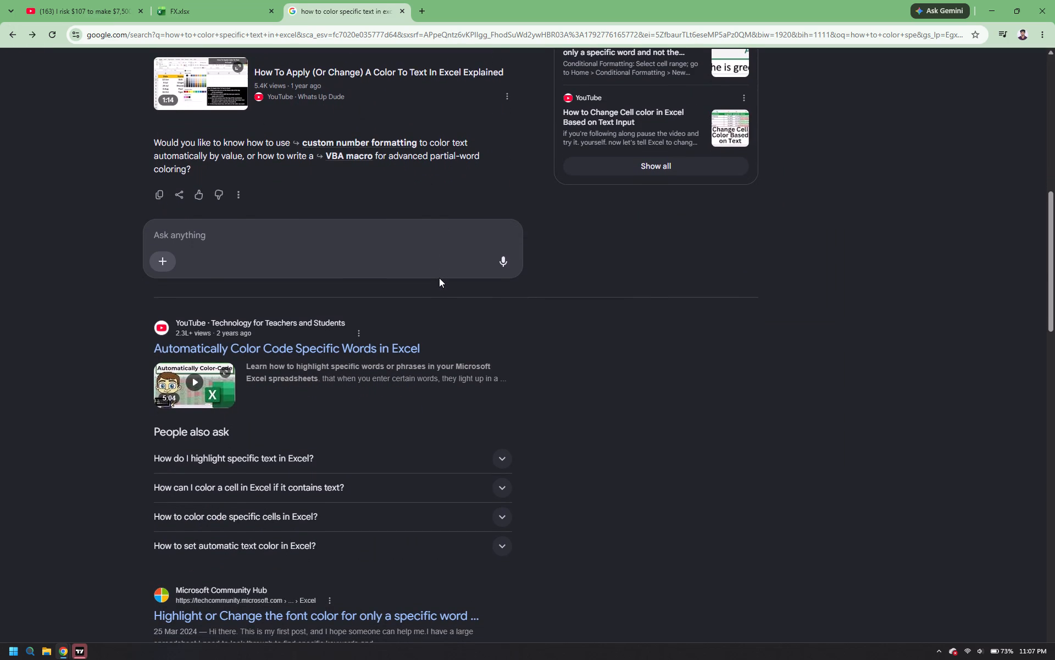
{"action": "left_click", "coordinate": [342, 346]}
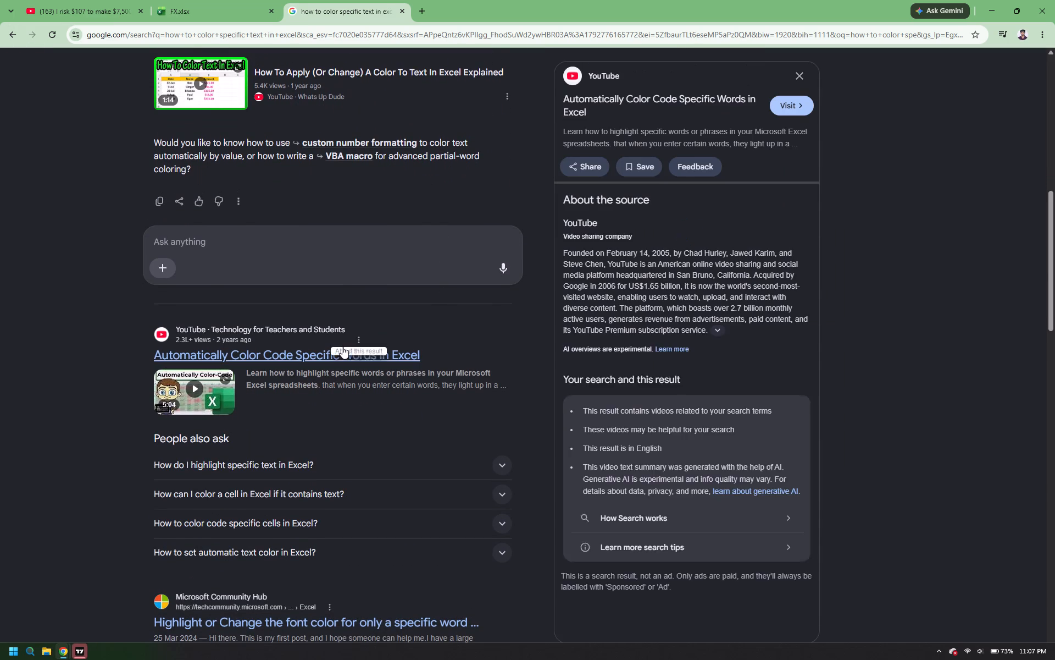
{"action": "left_click", "coordinate": [219, 404]}
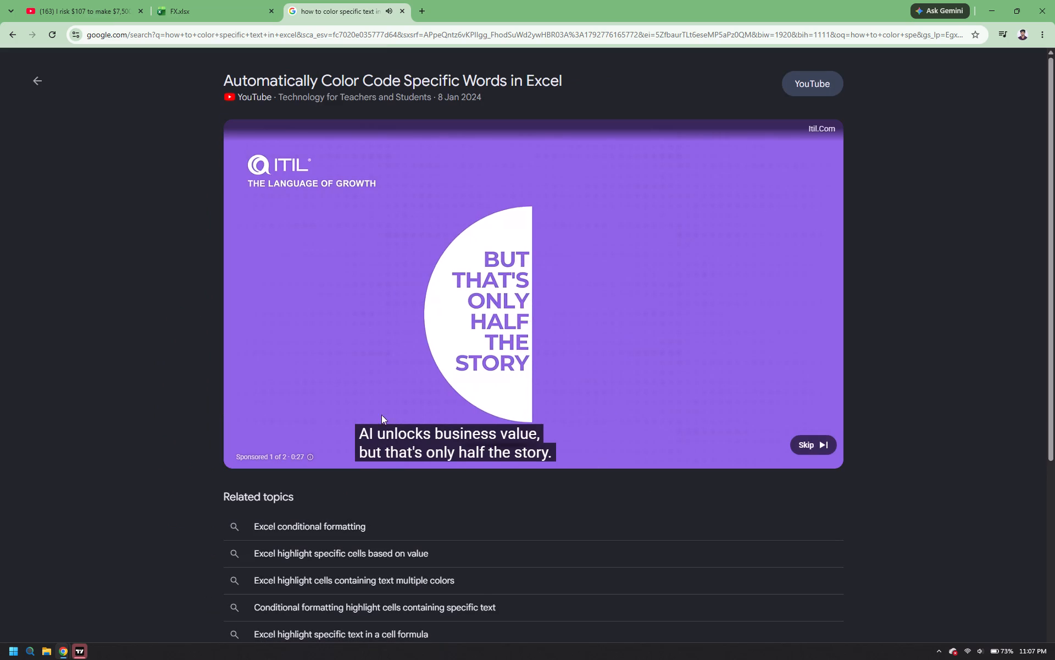
Skip the video's ad and skim forward to the part that introduces Conditional Formatting.
{"action": "left_click", "coordinate": [812, 449]}
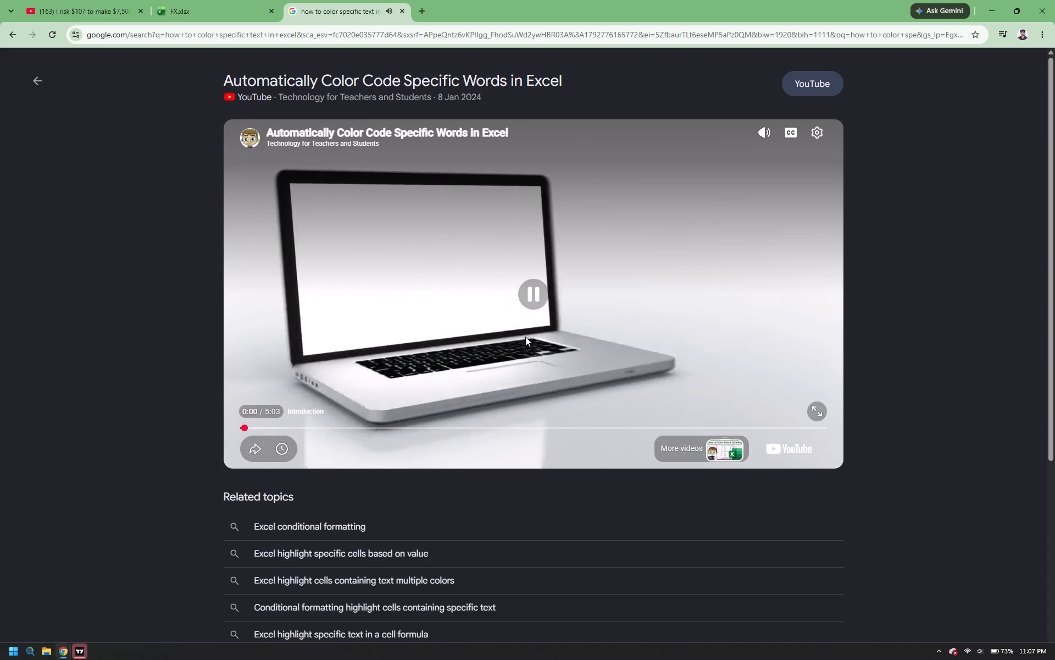
{"action": "key", "text": "Right"}
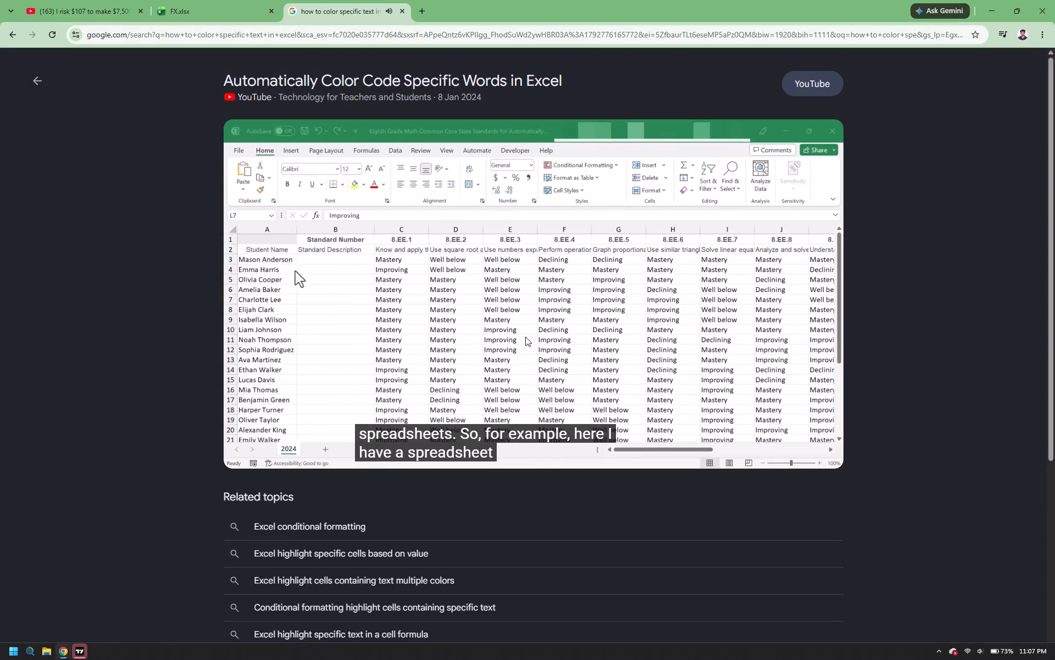
{"action": "key", "text": "Right"}
{"action": "key", "text": "Right"}
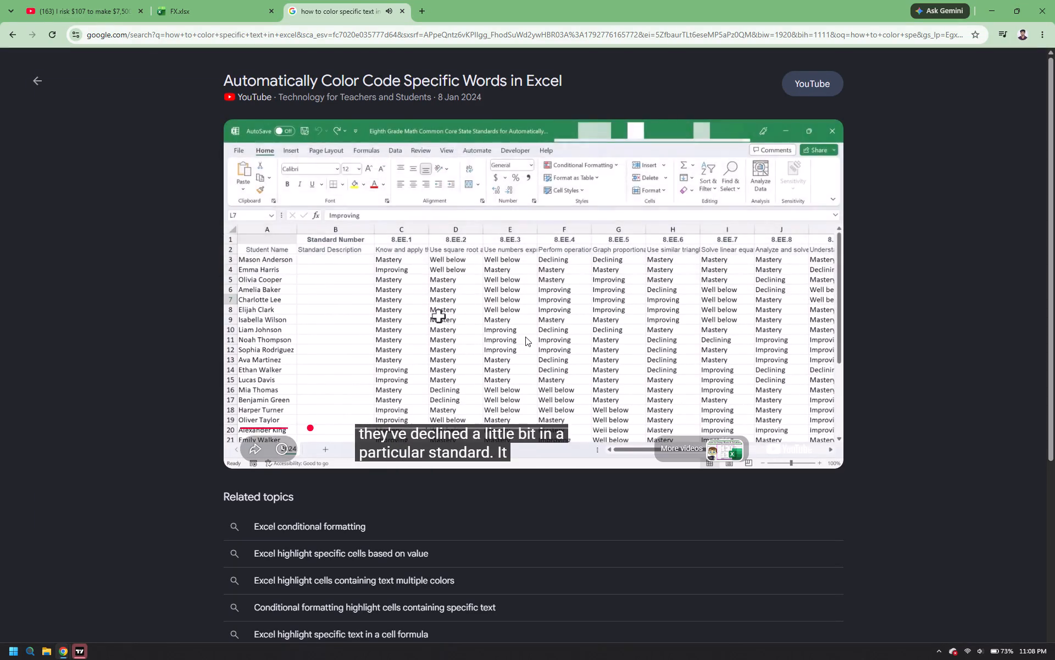
{"action": "key", "text": "Right"}
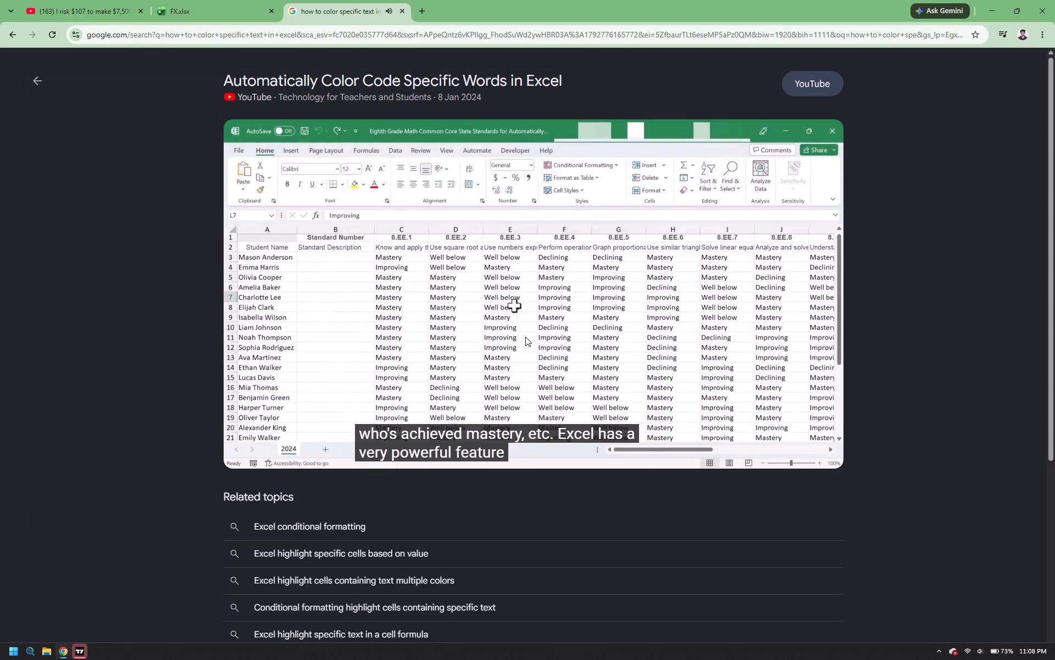
{"action": "key", "text": "Right"}
{"action": "key", "text": "Right"}
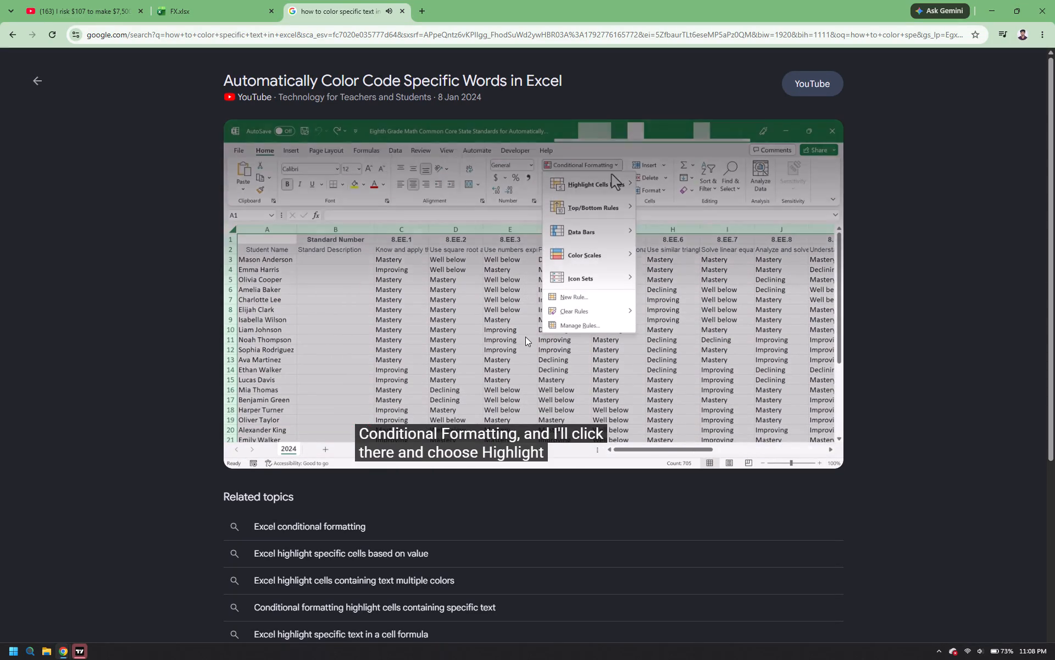
Rewatch how the tutorial selects all the data and applies an Equal To highlight rule, pausing at that rule's settings.
{"action": "key", "text": "Left"}
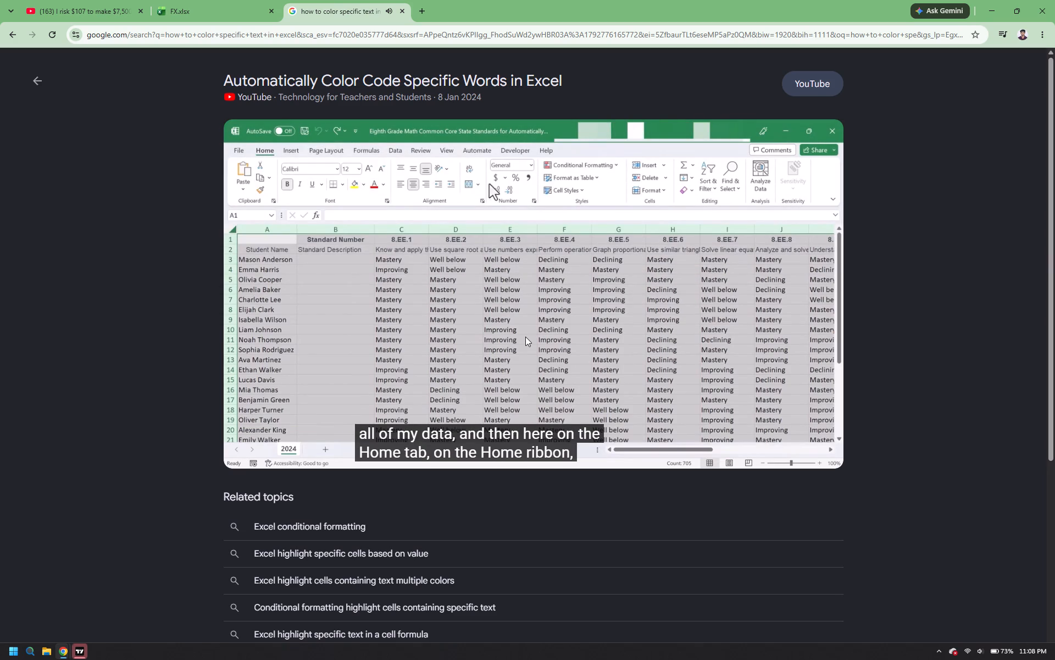
{"action": "key", "text": "Right"}
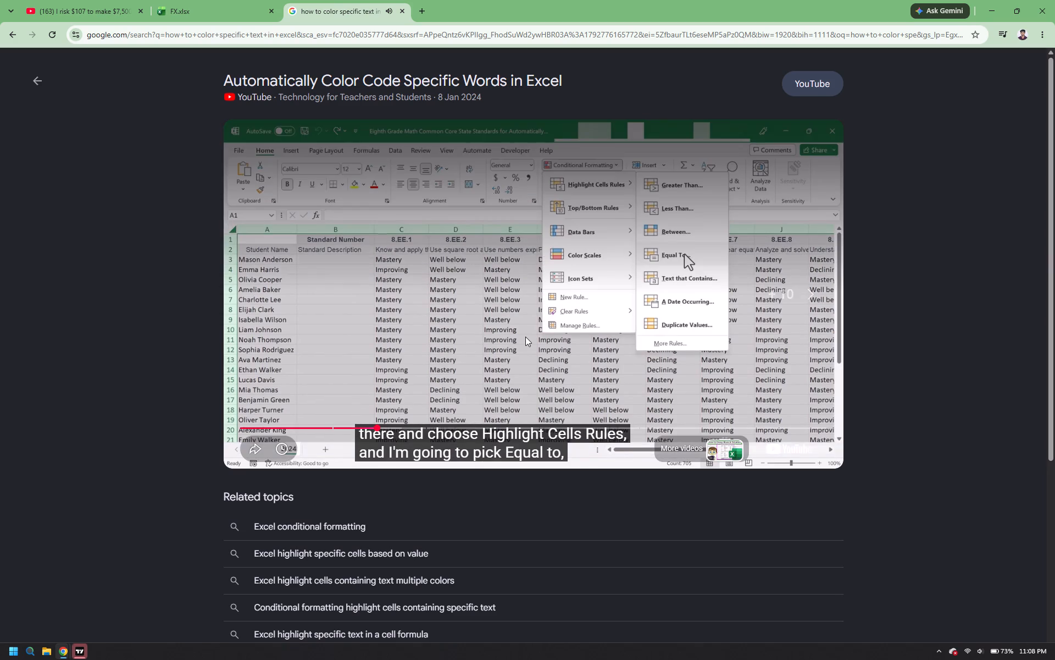
{"action": "key", "text": "Left"}
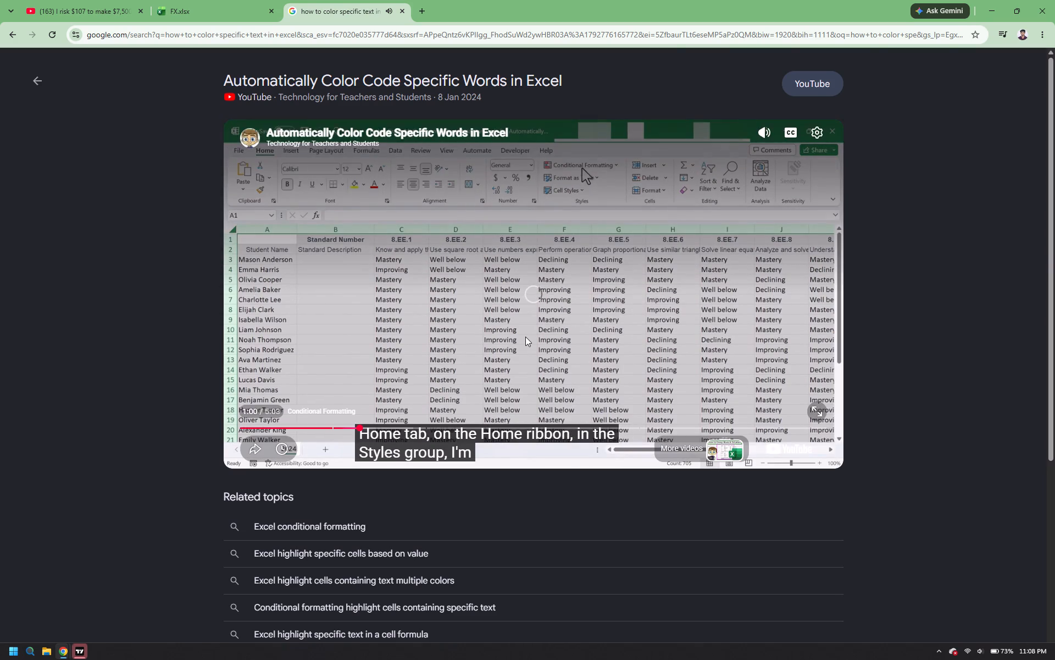
{"action": "key", "text": "Left"}
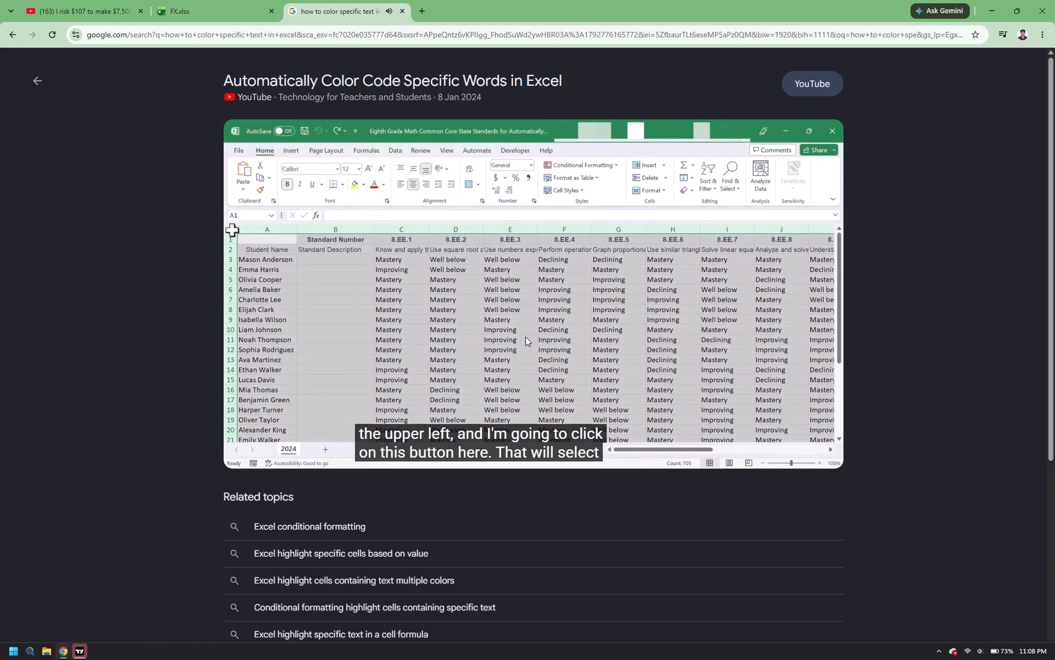
{"action": "key", "text": "Left"}
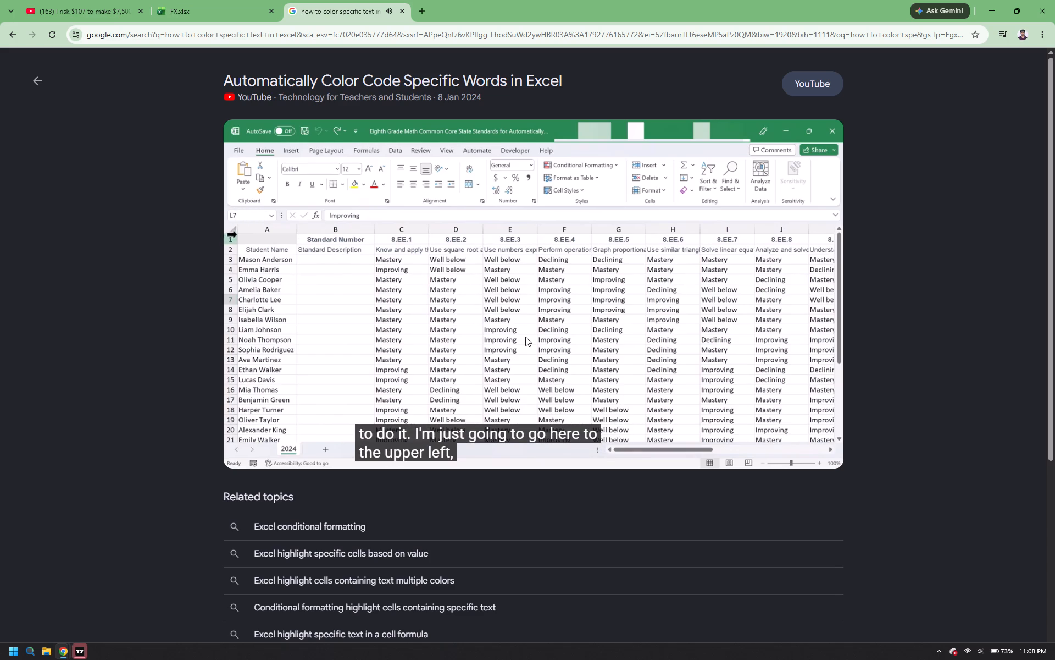
{"action": "key", "text": "Left"}
{"action": "key", "text": "Left"}
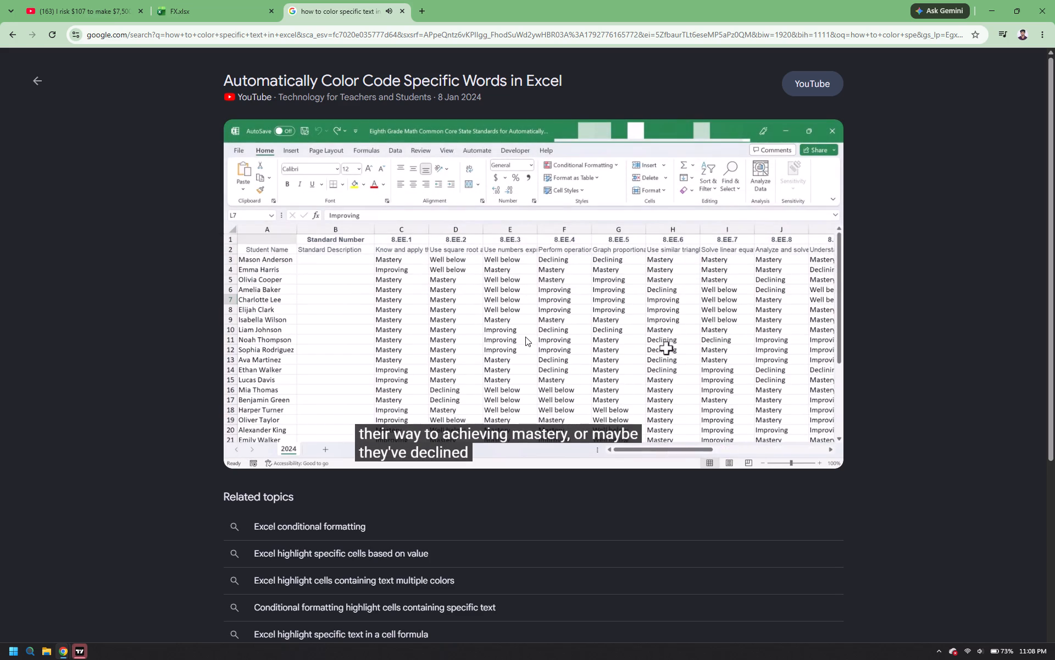
{"action": "key", "text": "Right"}
{"action": "key", "text": "Right"}
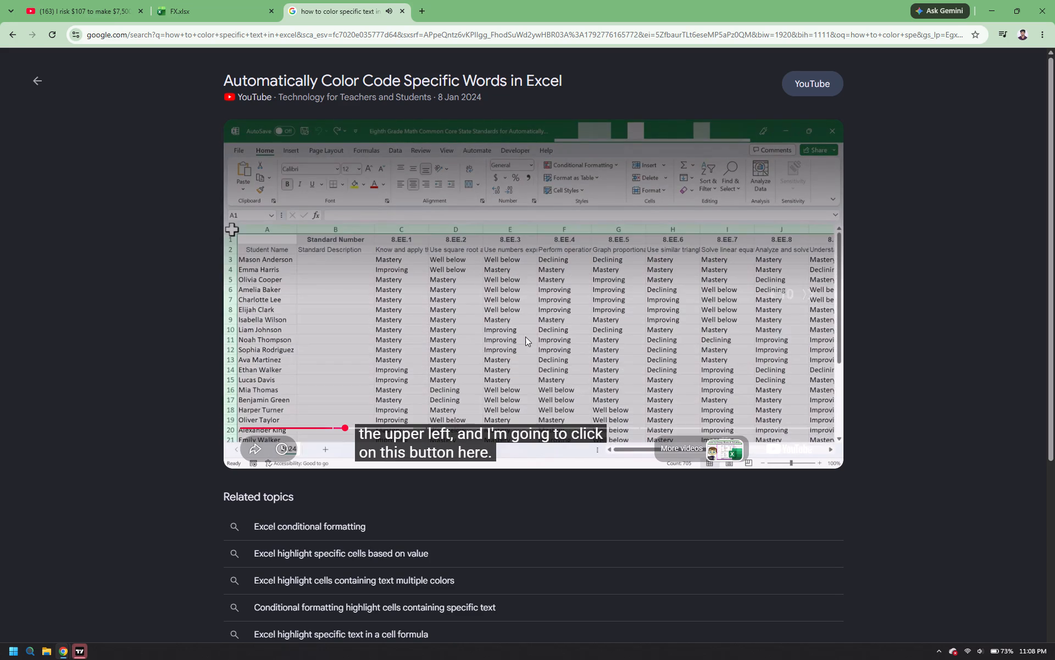
{"action": "key", "text": "Right"}
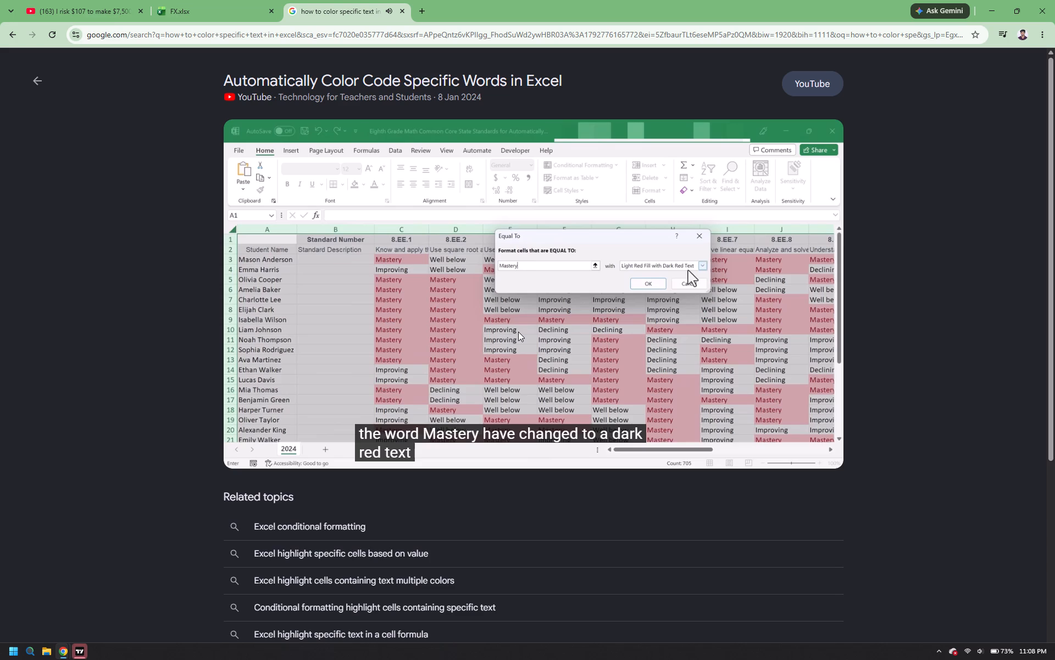
{"action": "left_click", "coordinate": [540, 348]}
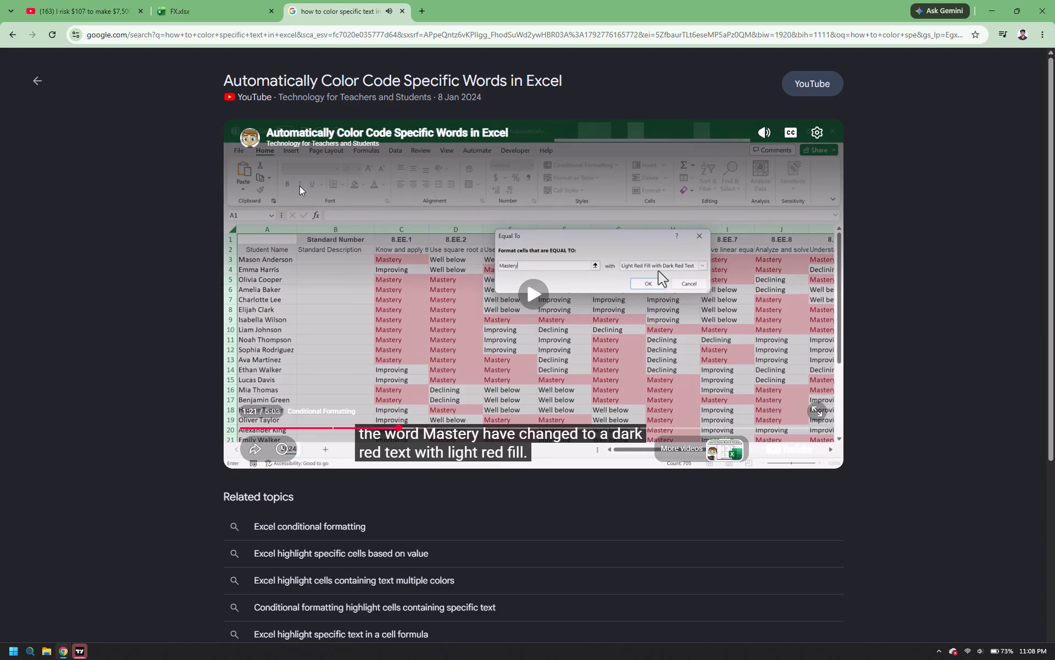
Switch to the FX workbook and select the entire sheet.
{"action": "left_click", "coordinate": [215, 0]}
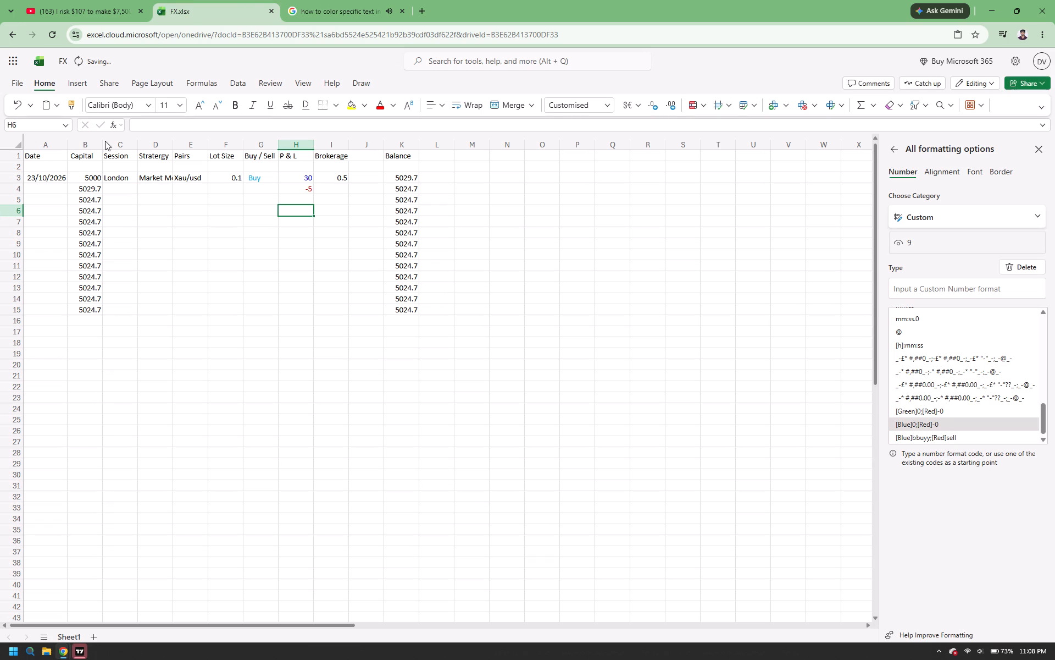
{"action": "left_click", "coordinate": [20, 147]}
Return to the tutorial video, replay the part on selecting all cells, pause it and compare it with the FX workbook.
{"action": "left_click", "coordinate": [337, 0]}
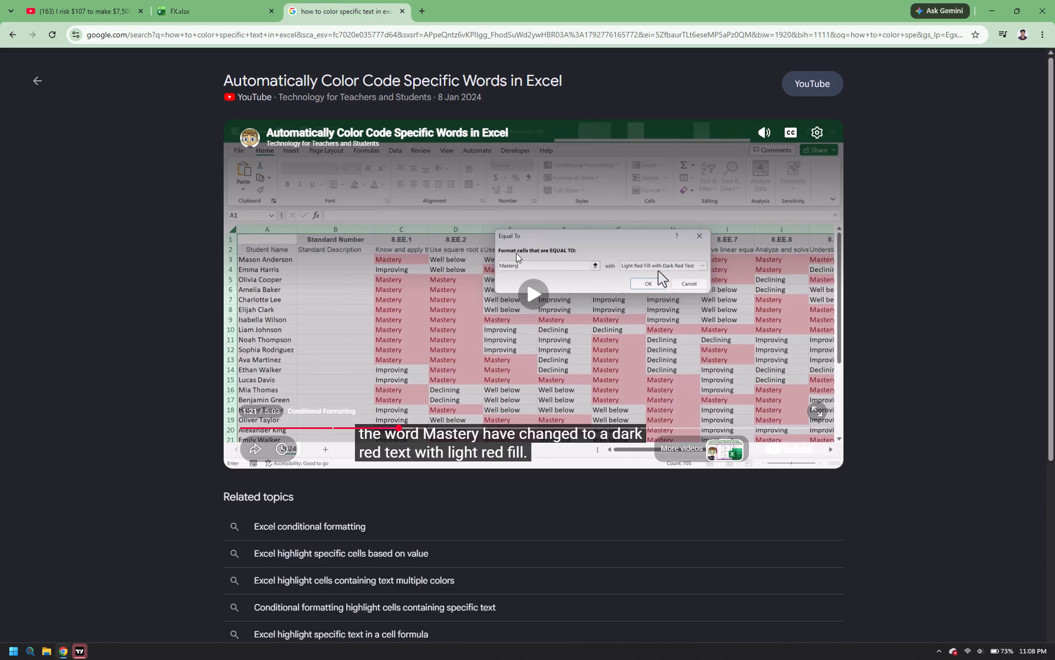
{"action": "left_click", "coordinate": [516, 253]}
{"action": "key", "text": "Left"}
{"action": "key", "text": "Left"}
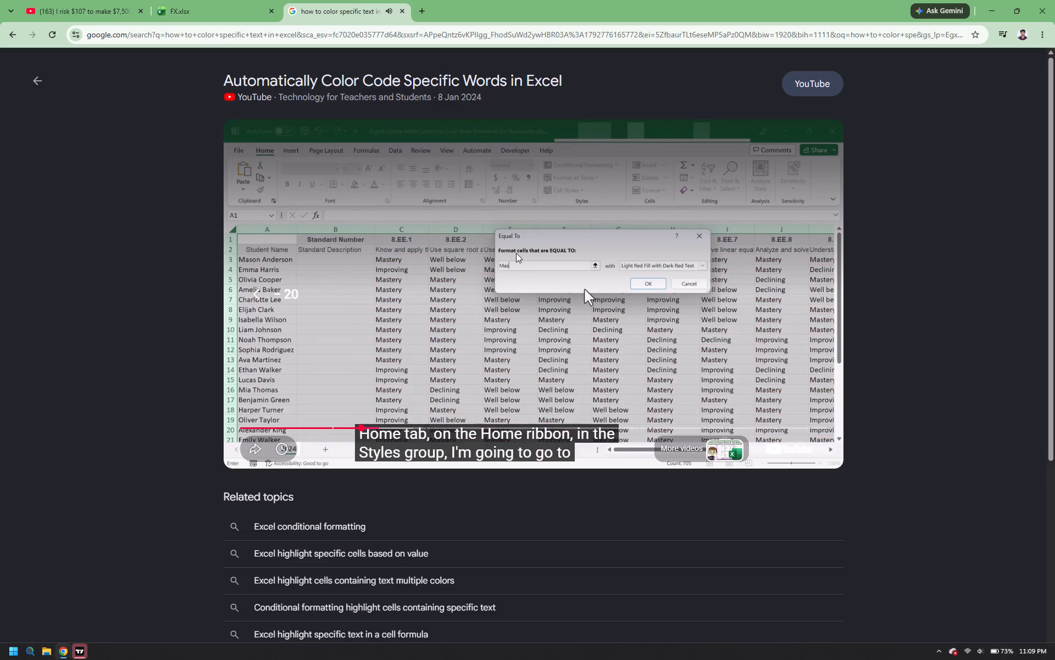
{"action": "key", "text": "Left"}
{"action": "left_click", "coordinate": [516, 253]}
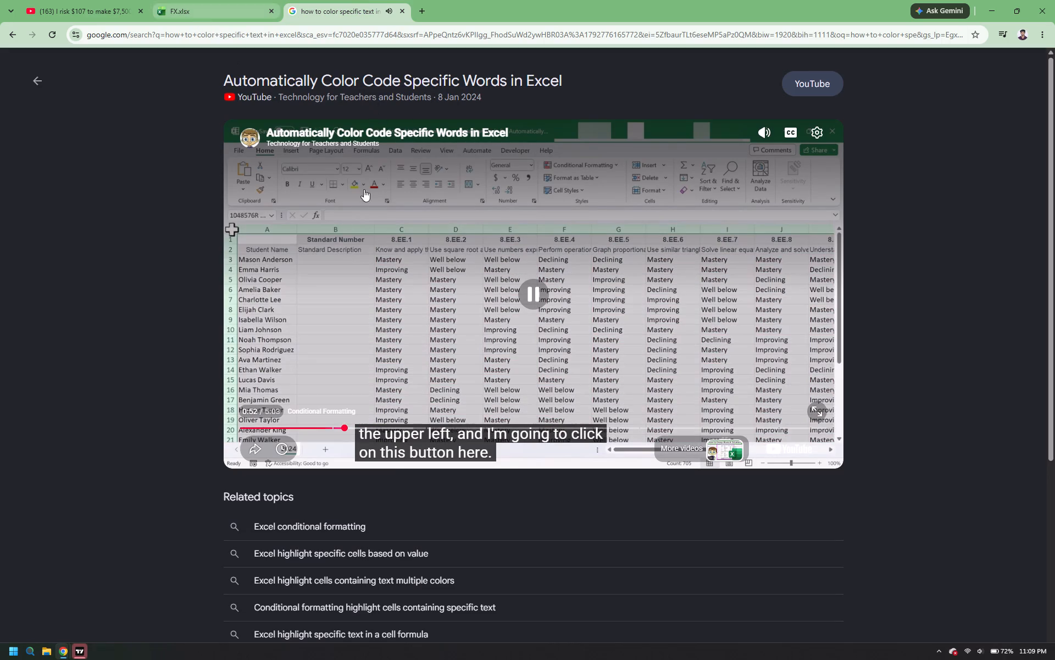
{"action": "left_click", "coordinate": [540, 293]}
{"action": "left_click", "coordinate": [271, 0]}
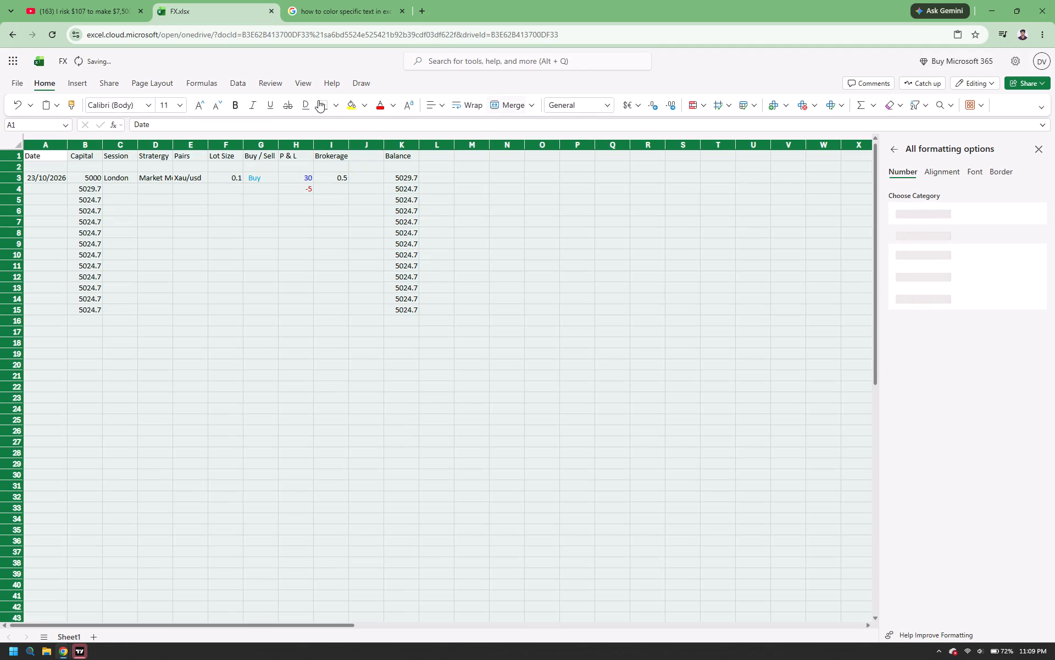
{"action": "left_click", "coordinate": [312, 0]}
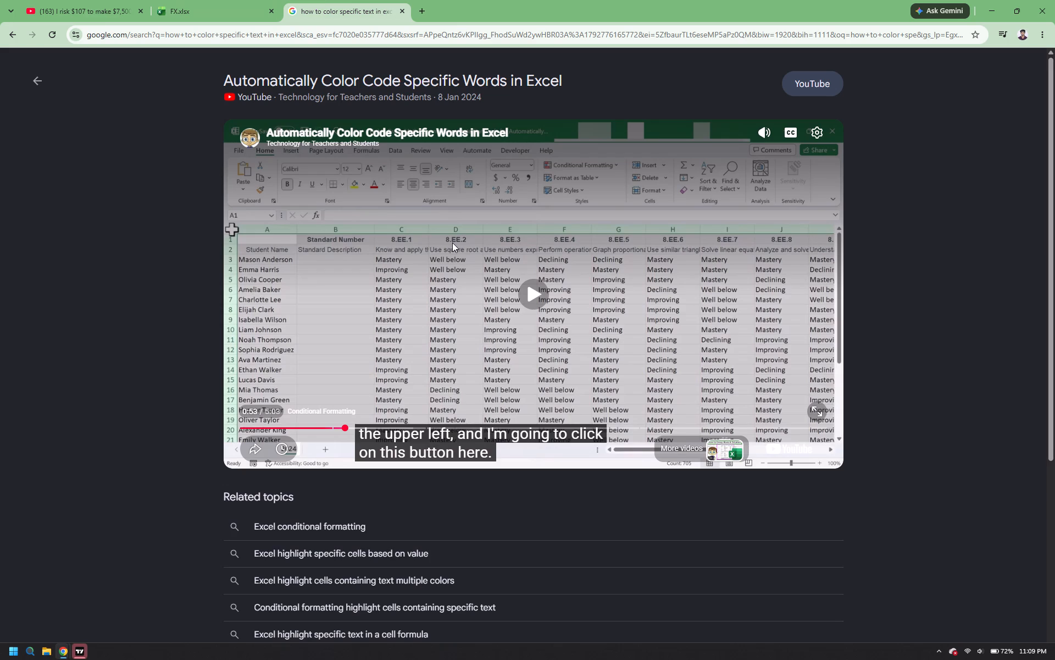
In the FX workbook, look through the number formats, cell formatting options and ribbon for the Conditional Formatting command.
{"action": "left_click", "coordinate": [215, 0]}
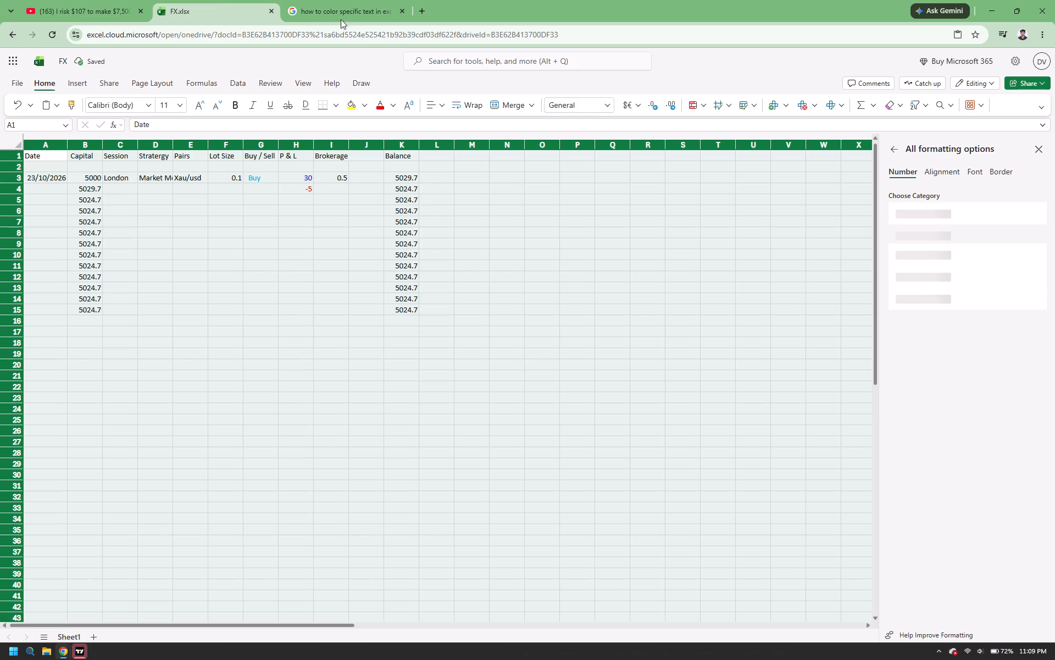
{"action": "left_click", "coordinate": [609, 102]}
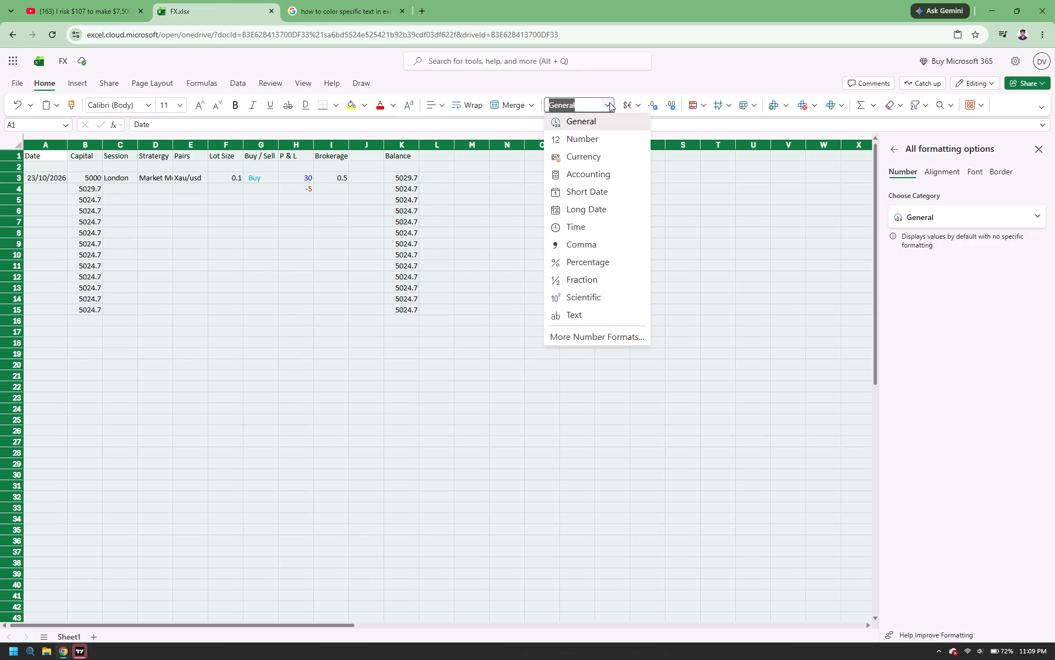
{"action": "left_click", "coordinate": [609, 102]}
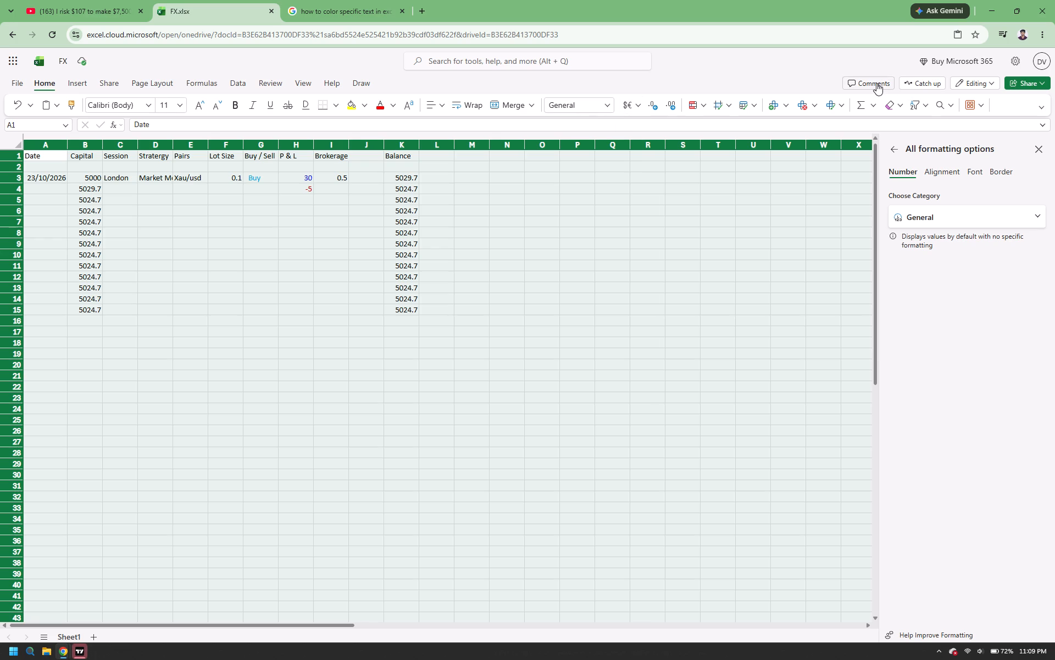
{"action": "left_click", "coordinate": [951, 174]}
{"action": "left_click_drag", "start_coordinate": [910, 172], "coordinate": [905, 172]}
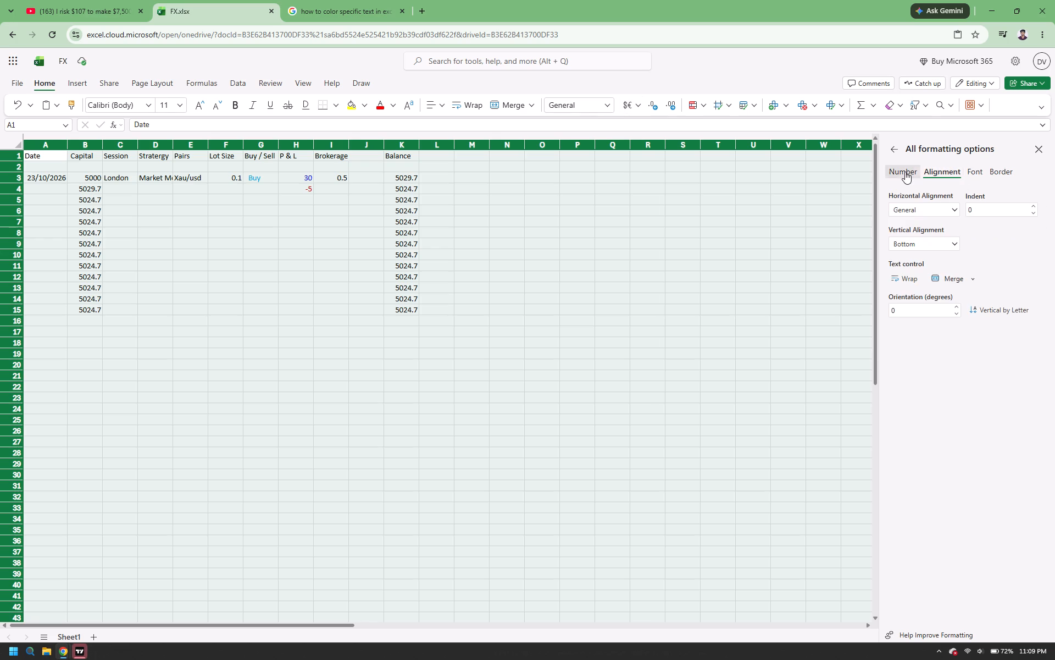
{"action": "left_click_drag", "start_coordinate": [905, 172], "coordinate": [904, 172]}
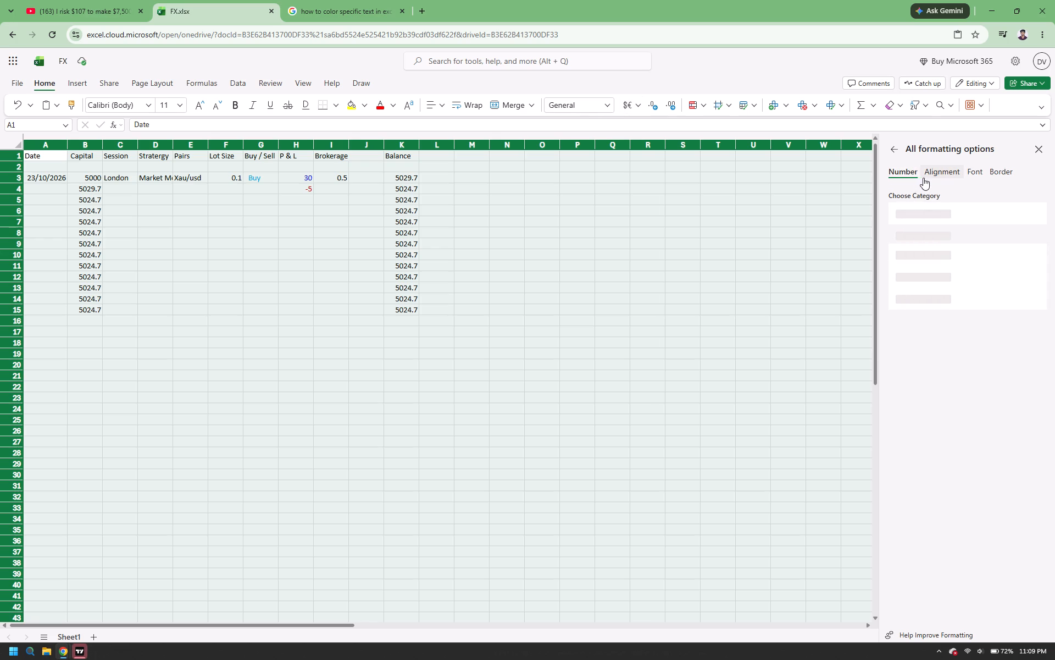
{"action": "left_click", "coordinate": [928, 175]}
{"action": "left_click", "coordinate": [967, 172]}
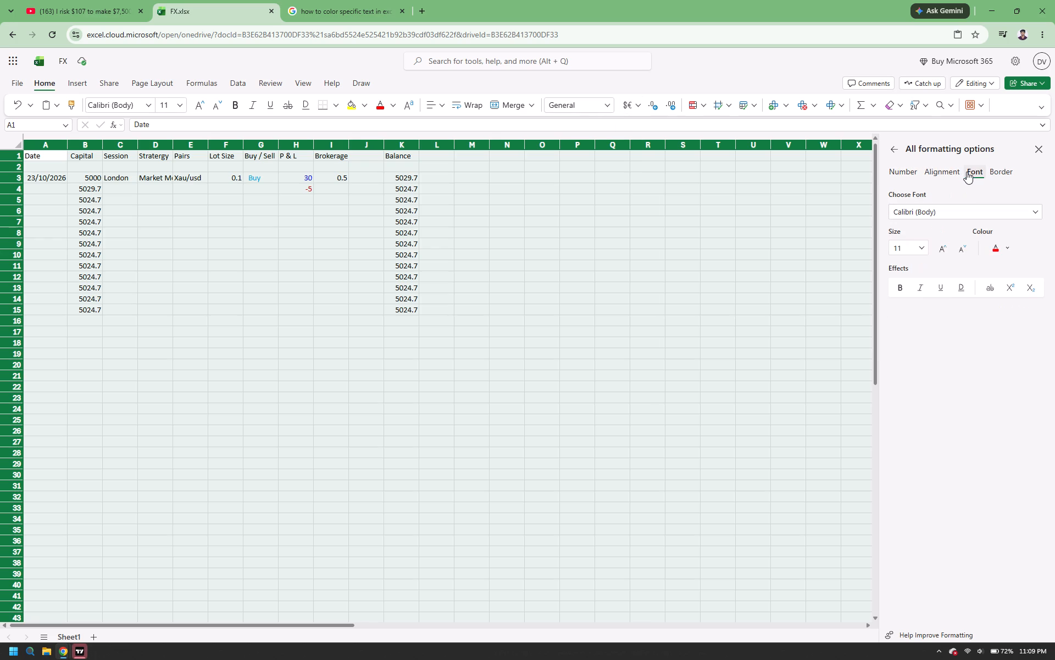
{"action": "left_click", "coordinate": [938, 172]}
{"action": "left_click", "coordinate": [898, 170]}
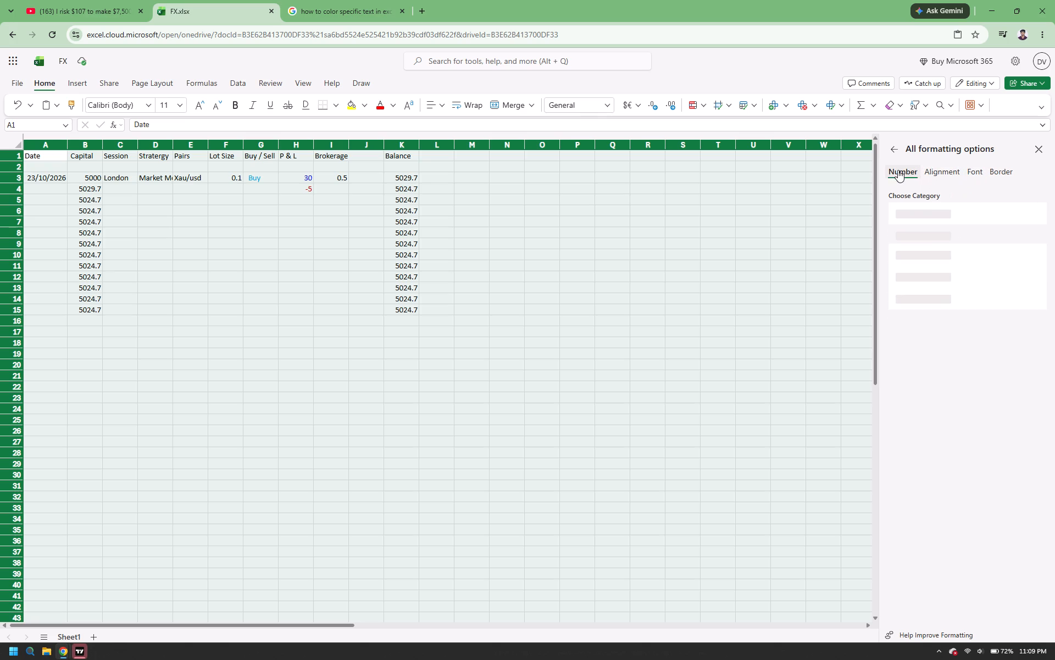
{"action": "left_click", "coordinate": [935, 175]}
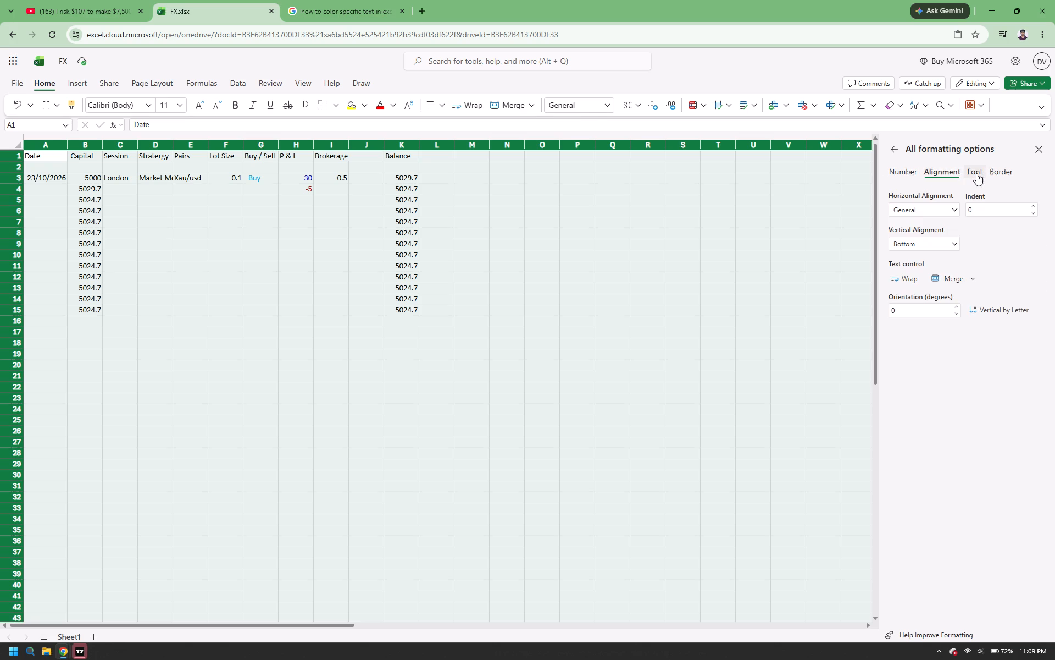
{"action": "left_click", "coordinate": [976, 173]}
{"action": "left_click", "coordinate": [1013, 172]}
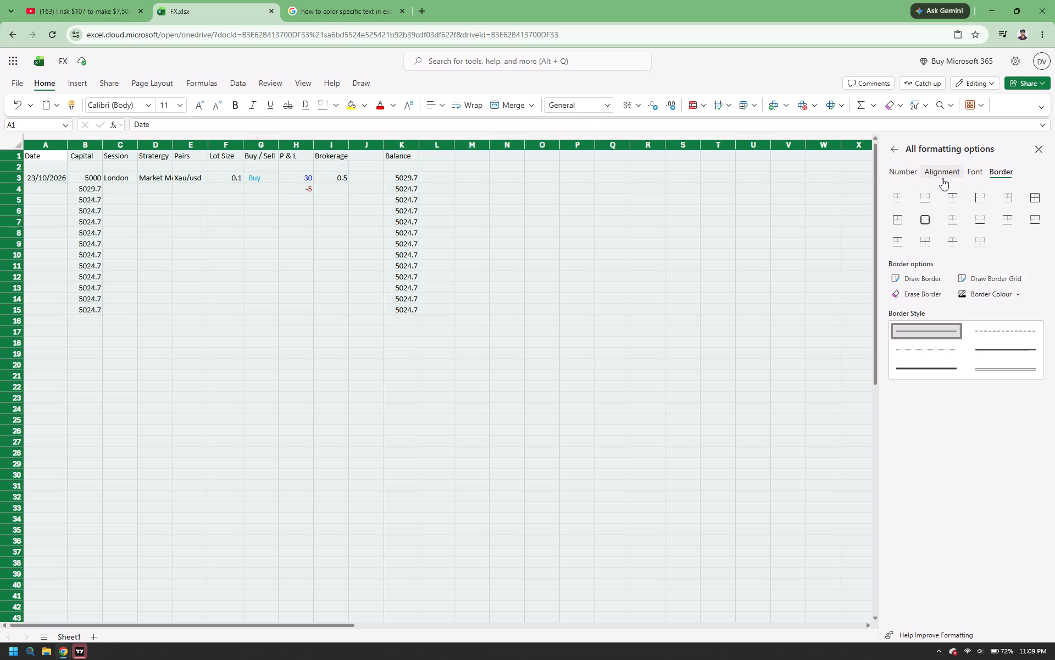
{"action": "left_click", "coordinate": [942, 178]}
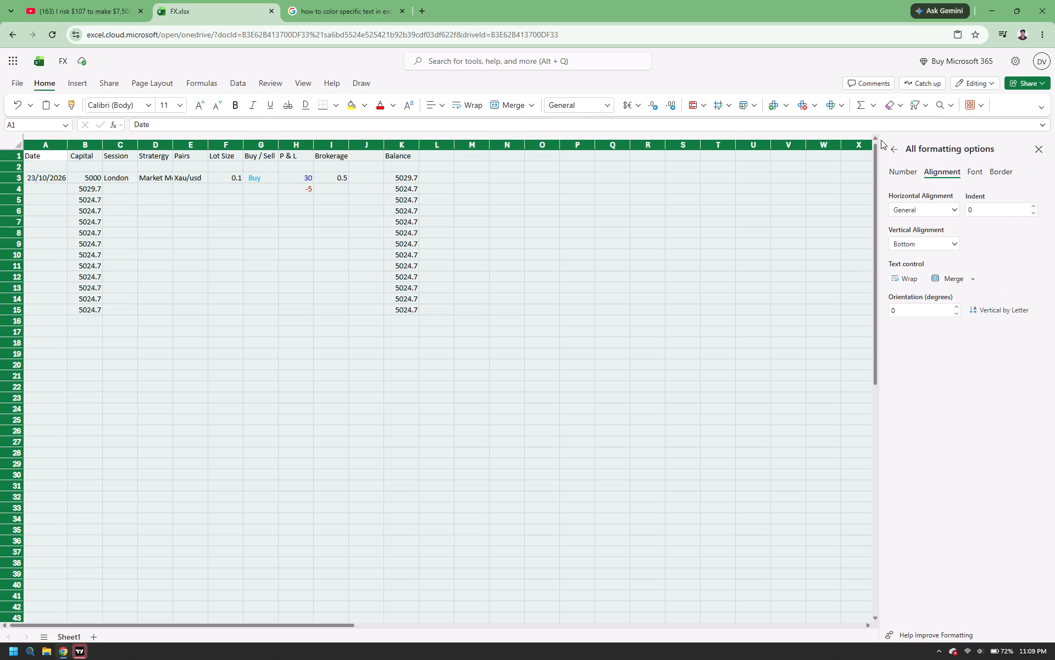
{"action": "left_click", "coordinate": [1041, 104]}
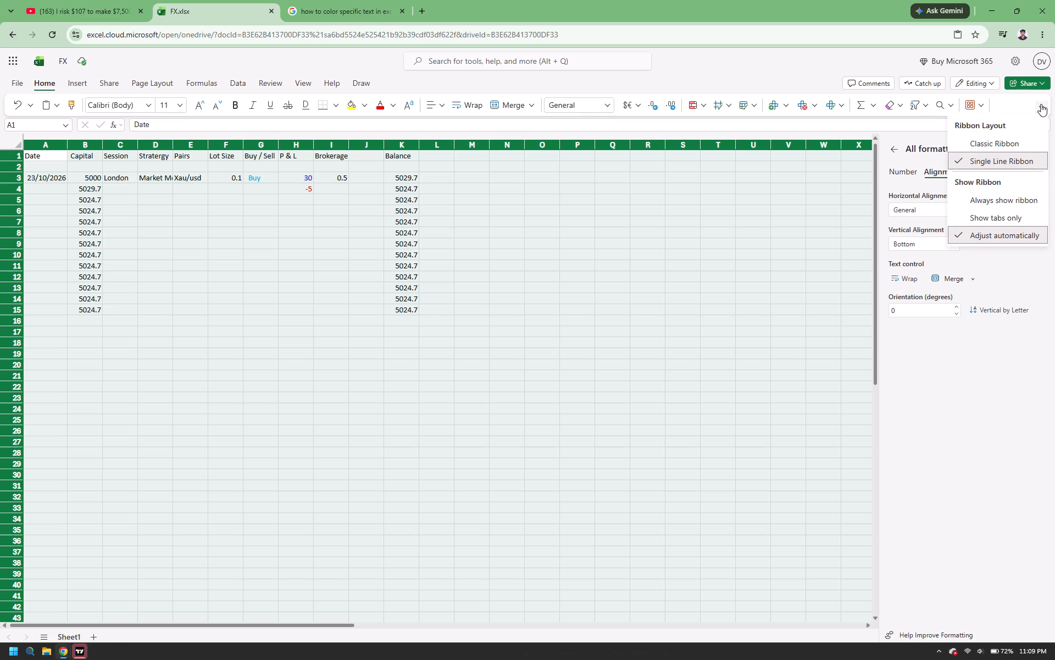
{"action": "left_click", "coordinate": [1041, 104]}
{"action": "left_click", "coordinate": [980, 105]}
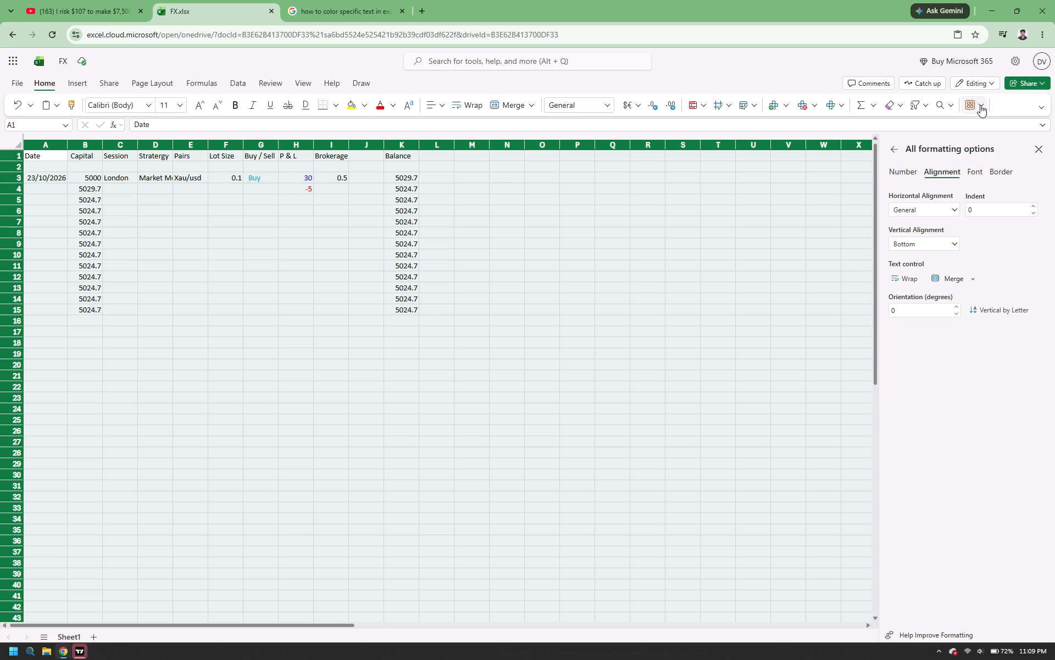
{"action": "left_click", "coordinate": [1039, 127]}
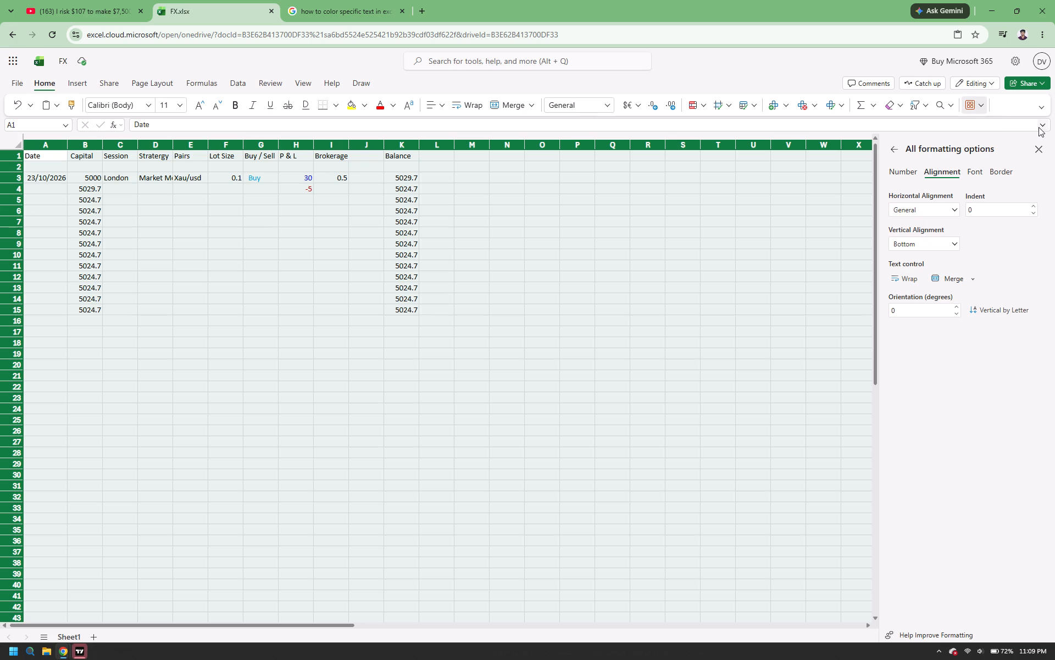
{"action": "left_click", "coordinate": [1039, 127]}
{"action": "left_click", "coordinate": [1046, 121]}
Add an Equal To highlight rule on the whole sheet giving "Buy" a green fill with dark green text, and check cell G3.
{"action": "left_click", "coordinate": [702, 102]}
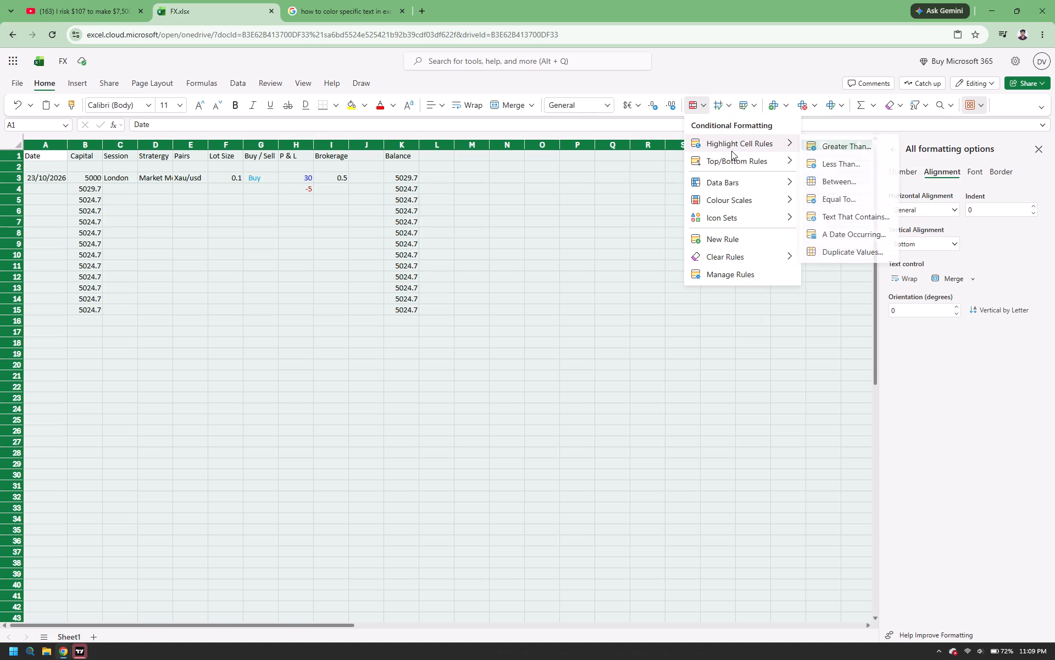
{"action": "left_click", "coordinate": [848, 204]}
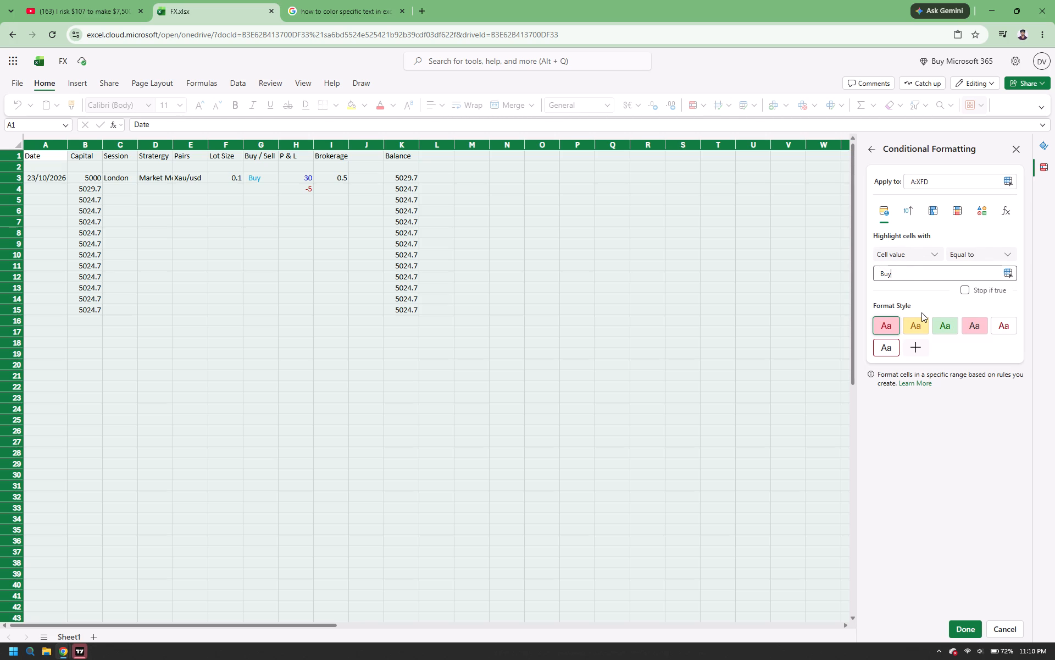
{"action": "left_click", "coordinate": [953, 326]}
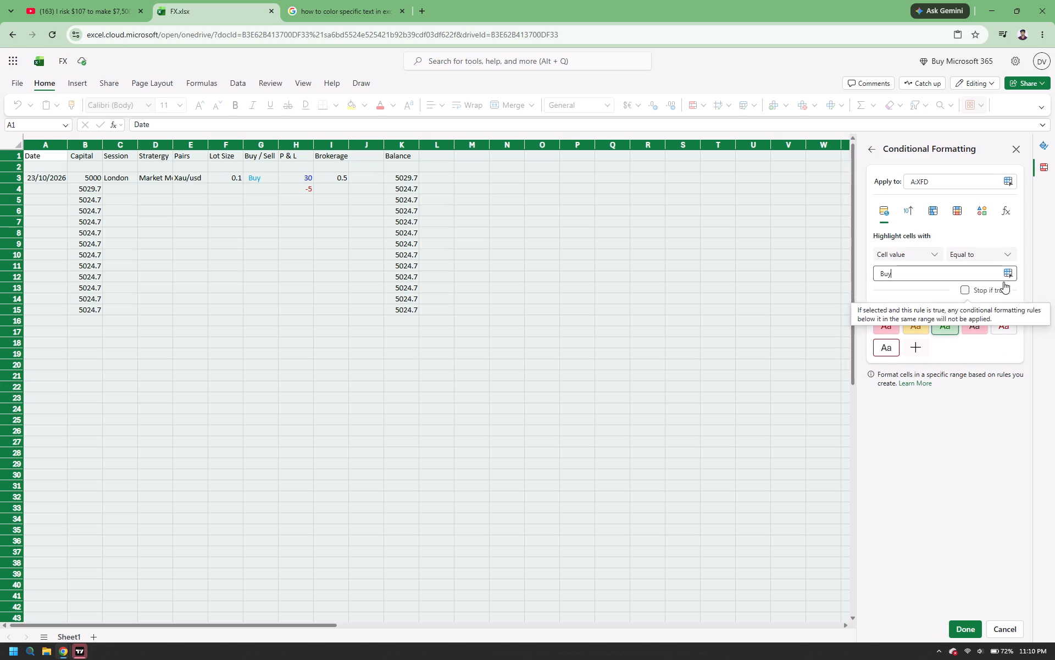
{"action": "left_click", "coordinate": [986, 254]}
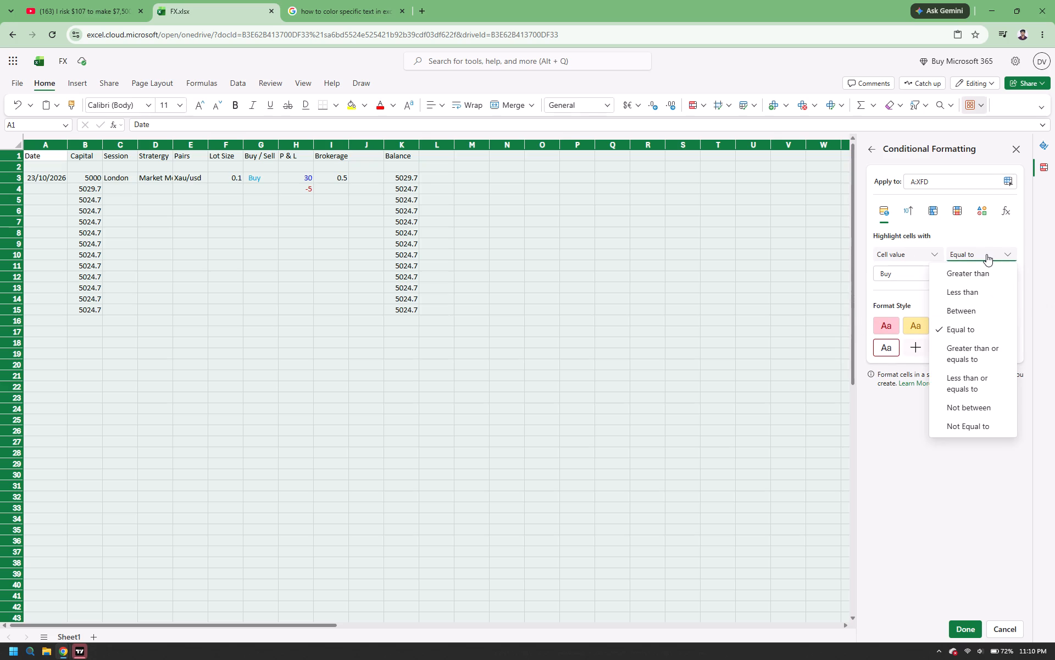
{"action": "left_click", "coordinate": [986, 254]}
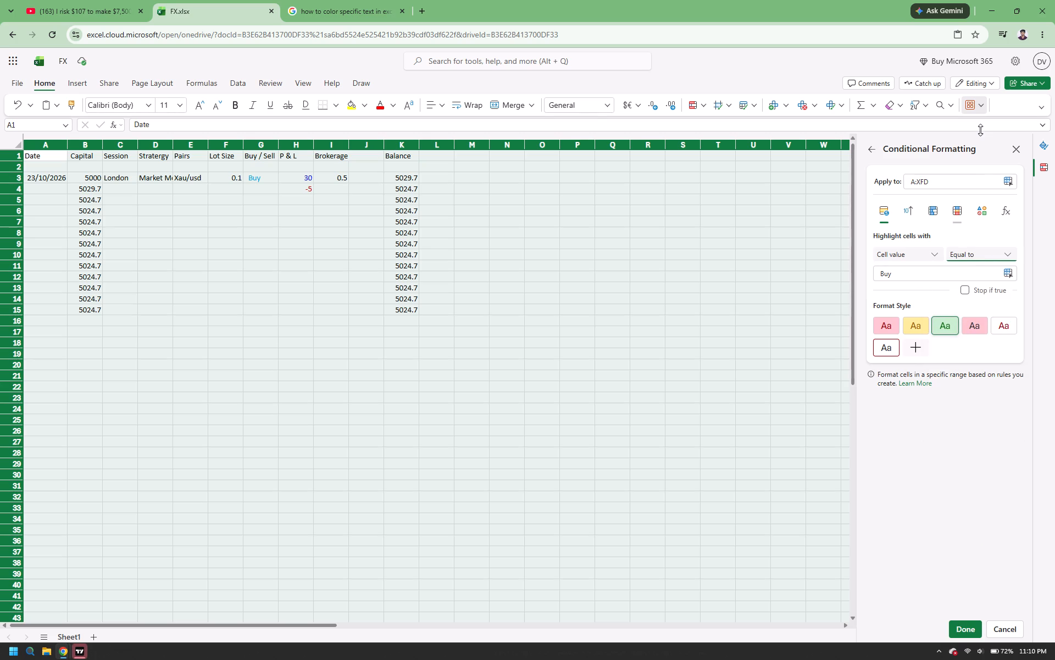
{"action": "left_click", "coordinate": [962, 633]}
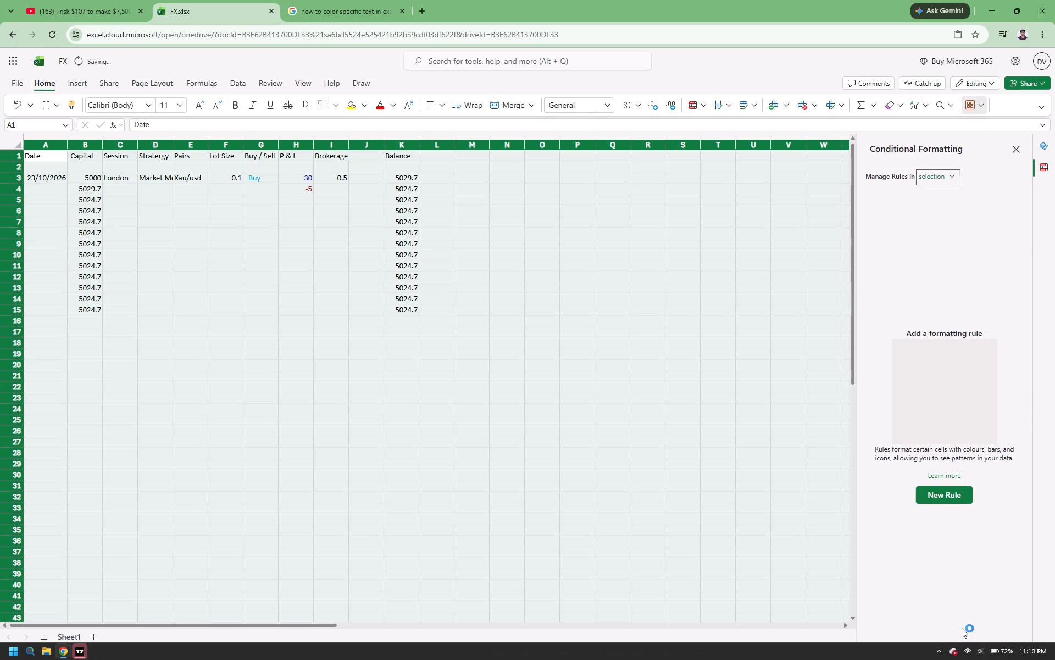
{"action": "left_click", "coordinate": [668, 342]}
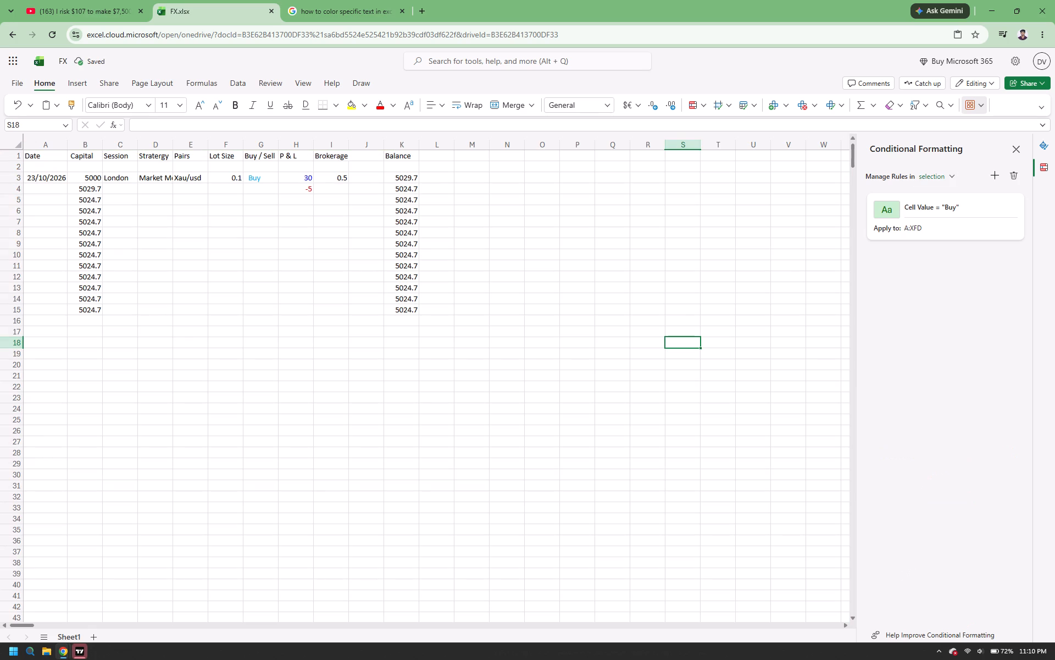
{"action": "left_click", "coordinate": [265, 177]}
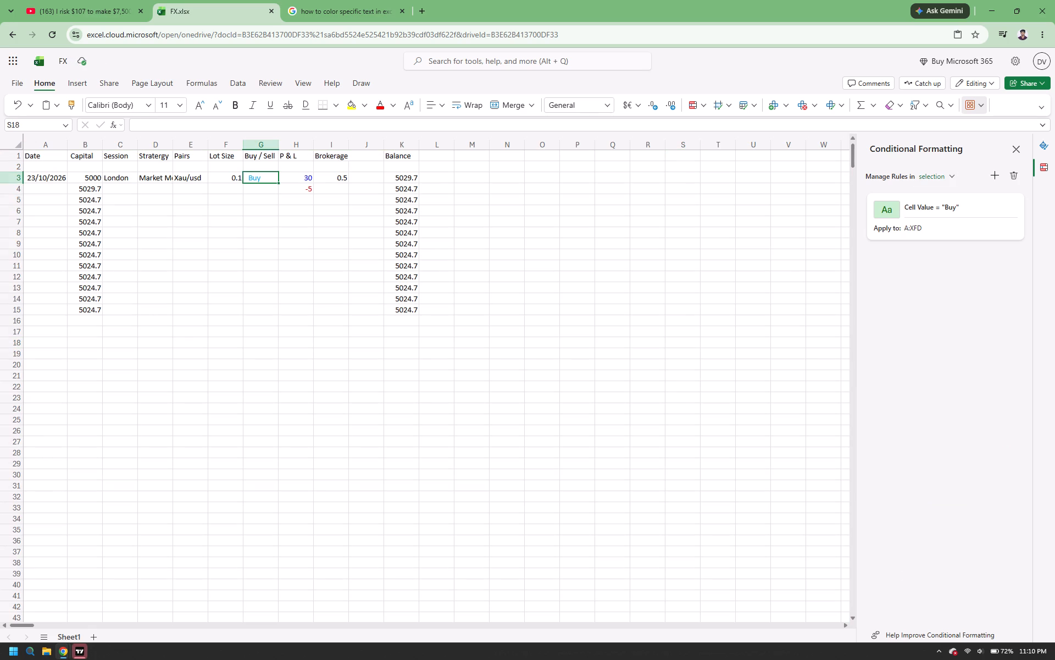
{"action": "double_click", "coordinate": [271, 179]}
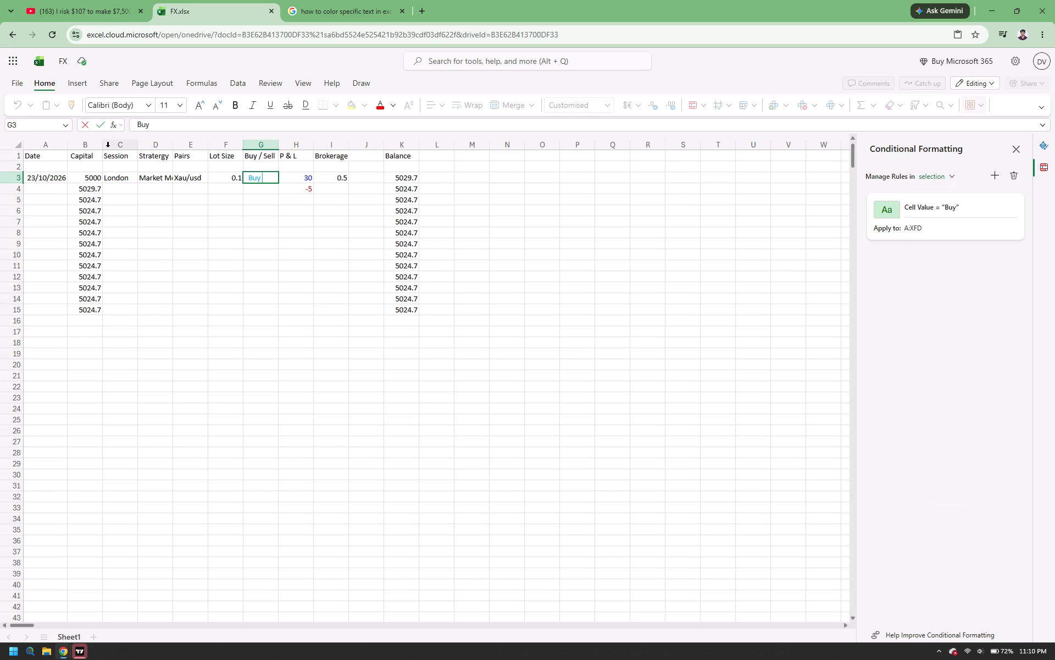
Select the whole sheet and add an Equal To highlight rule giving "Sell" a light red fill with dark red text.
{"action": "left_click", "coordinate": [19, 145]}
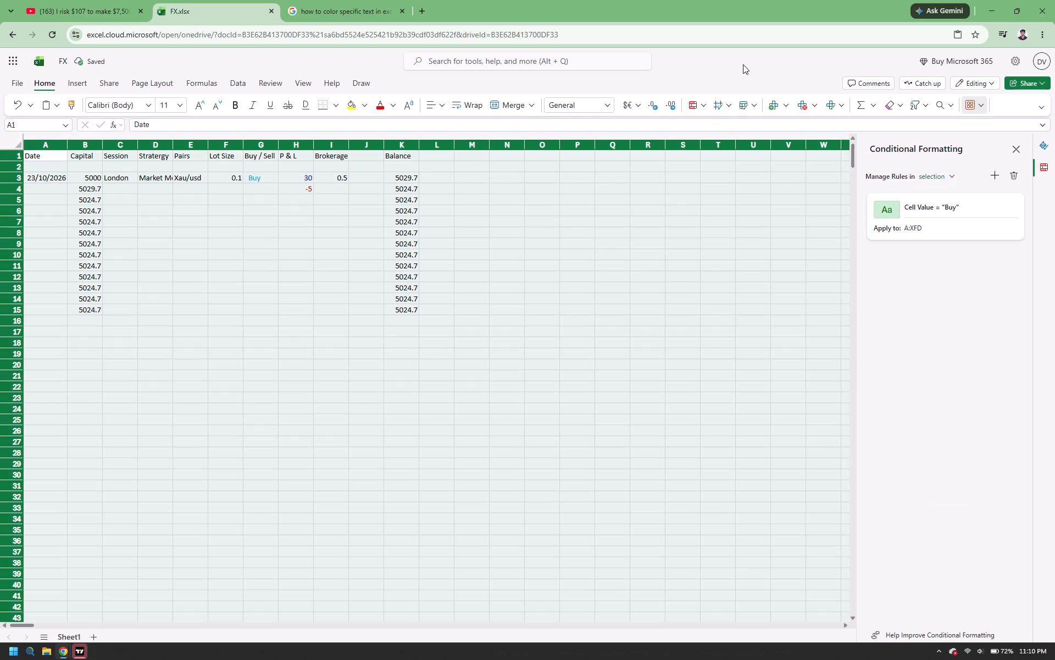
{"action": "left_click", "coordinate": [706, 102]}
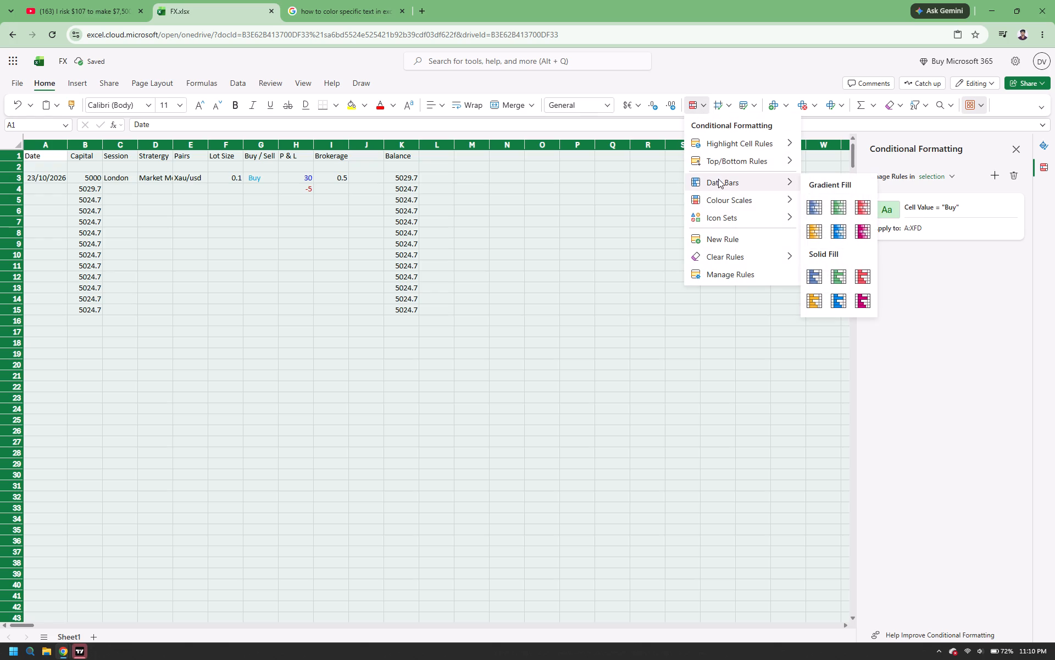
{"action": "left_click", "coordinate": [979, 347]}
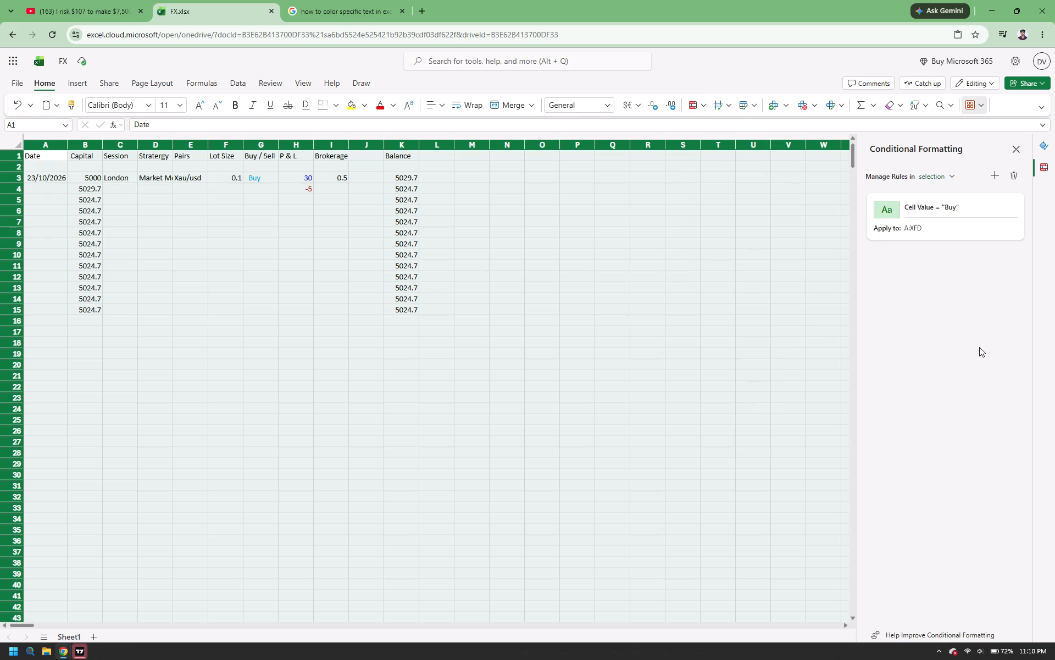
{"action": "left_click_drag", "start_coordinate": [863, 221], "coordinate": [728, 174]}
{"action": "left_click", "coordinate": [703, 106]}
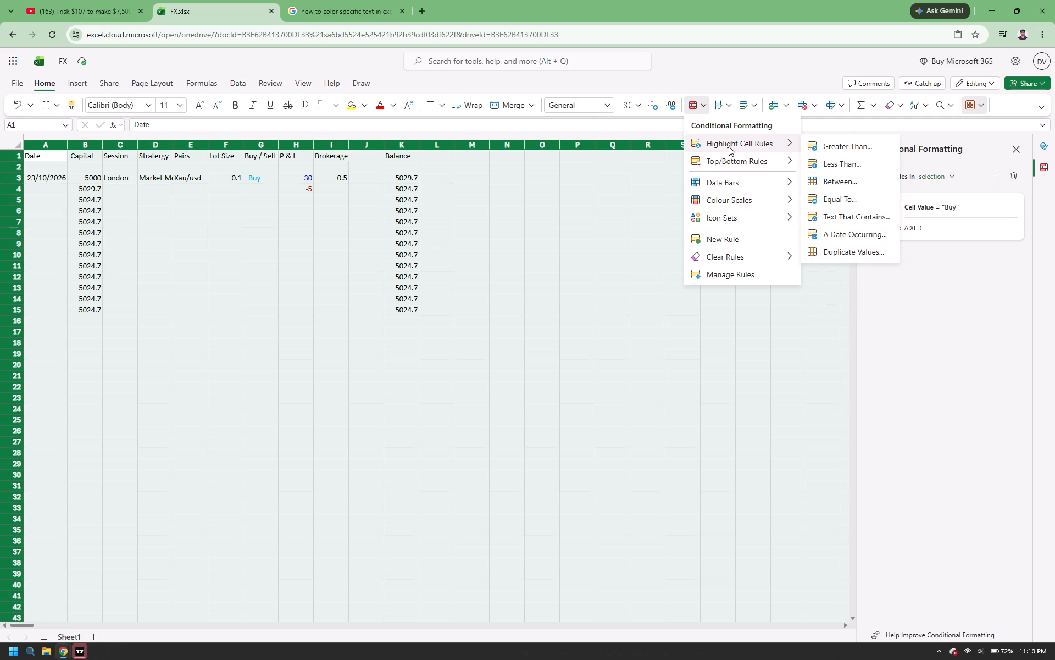
{"action": "left_click", "coordinate": [847, 191]}
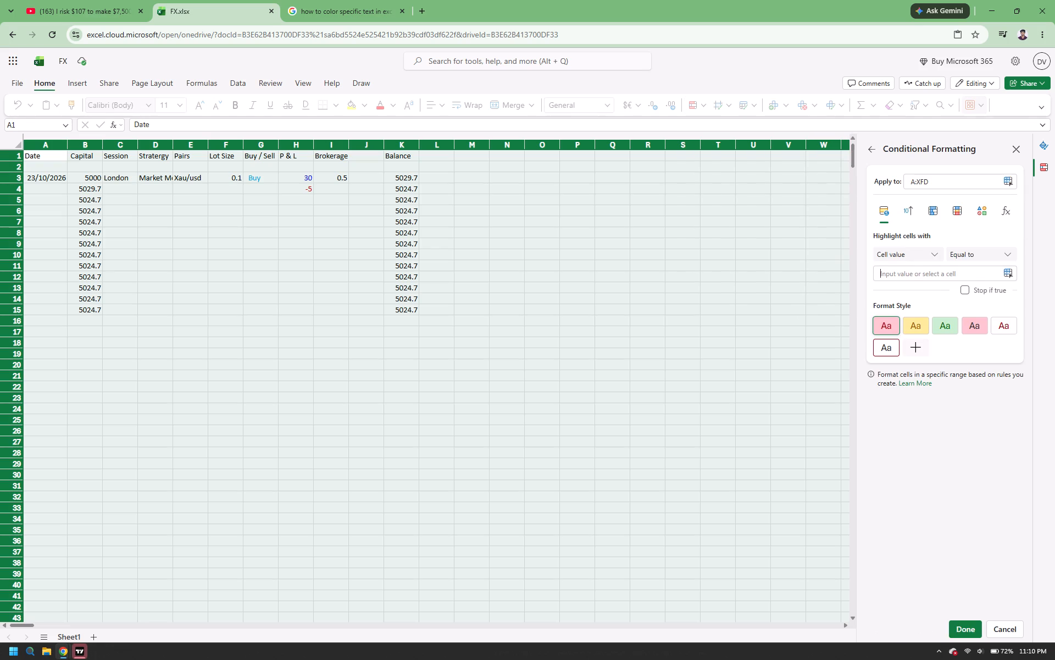
{"action": "left_click", "coordinate": [937, 271]}
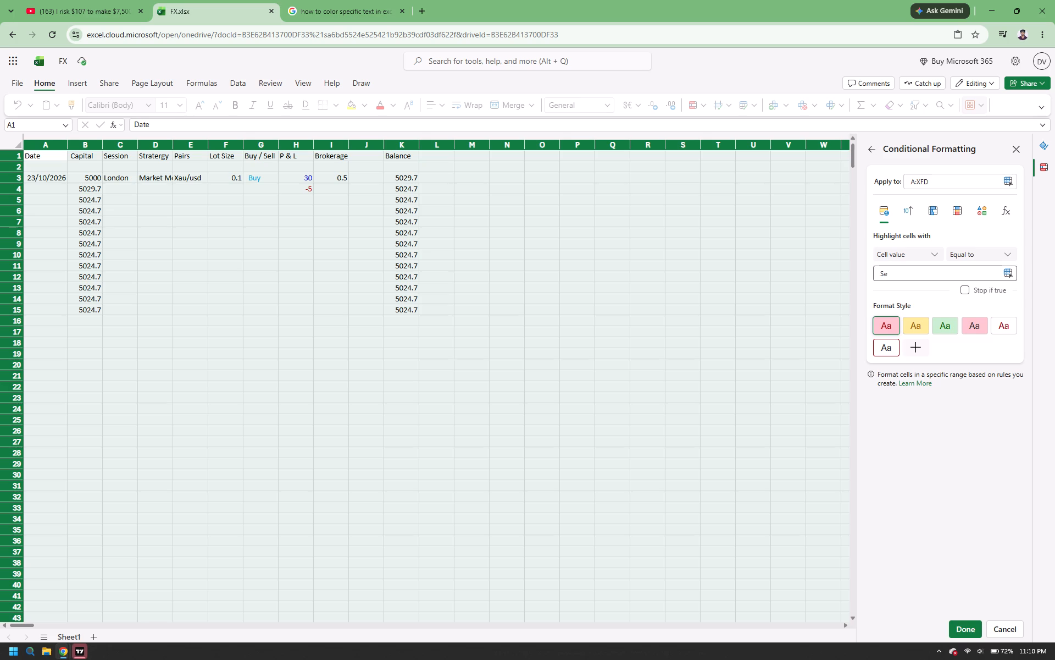
{"action": "type", "text": "ll"}
{"action": "left_click", "coordinate": [975, 325]}
{"action": "left_click", "coordinate": [887, 326]}
{"action": "left_click", "coordinate": [964, 628]}
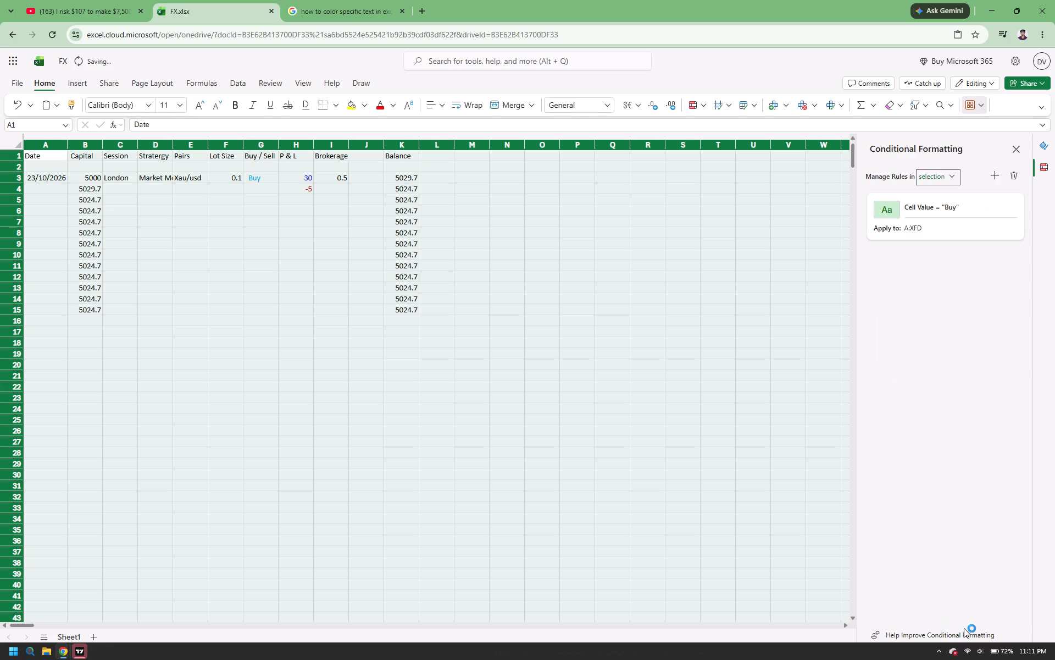
{"action": "left_click", "coordinate": [943, 323]}
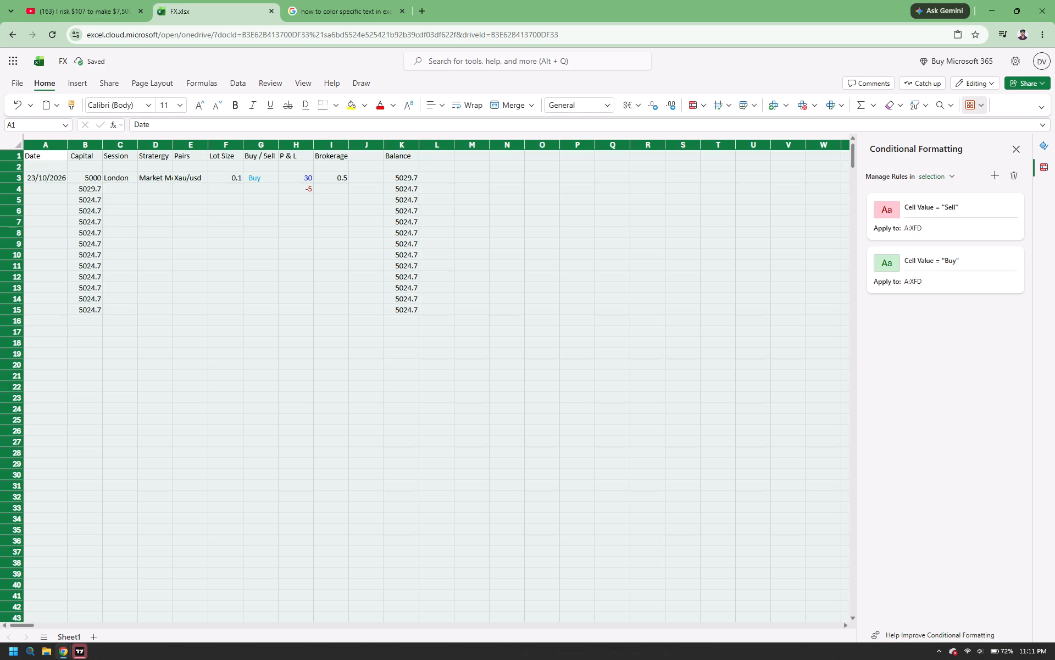
Enter Sell in cell G4 of the Buy / Sell column to test the rule.
{"action": "double_click", "coordinate": [262, 191]}
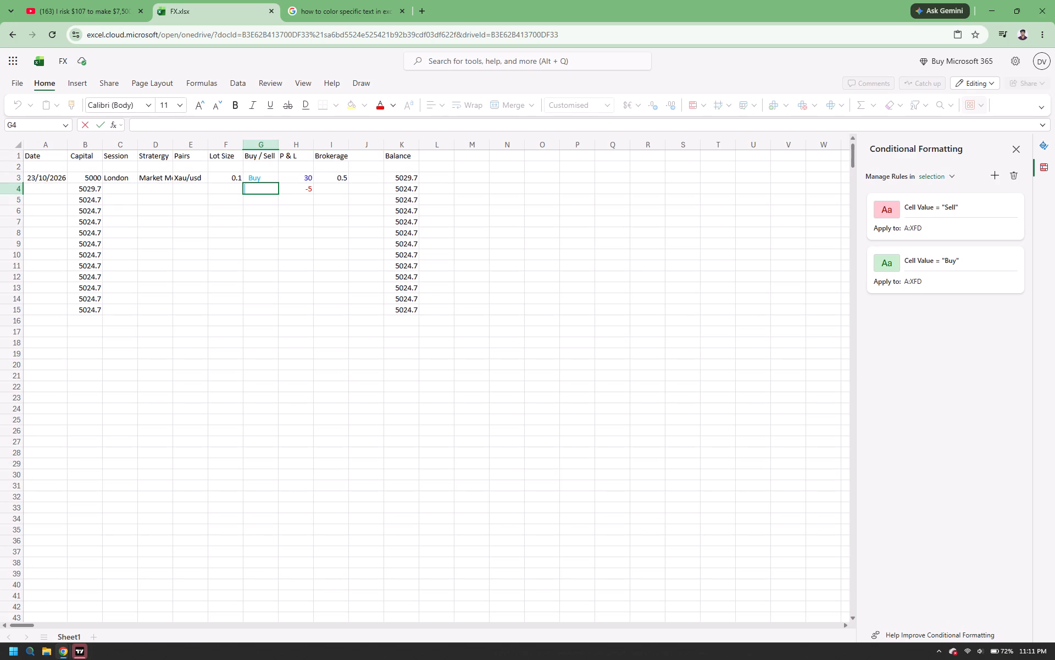
{"action": "key", "text": "s"}
{"action": "type", "text": "ell"}
{"action": "key", "text": "Return"}
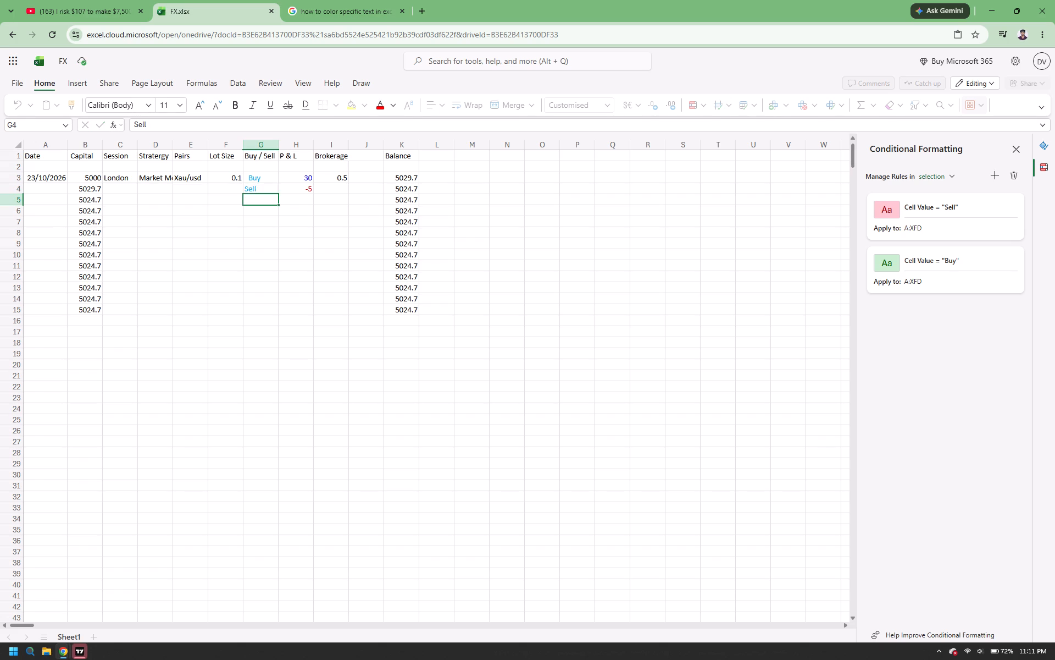
Re-enter the text in cell G3 of the Buy / Sell column as Buy to test the green rule.
{"action": "double_click", "coordinate": [264, 179]}
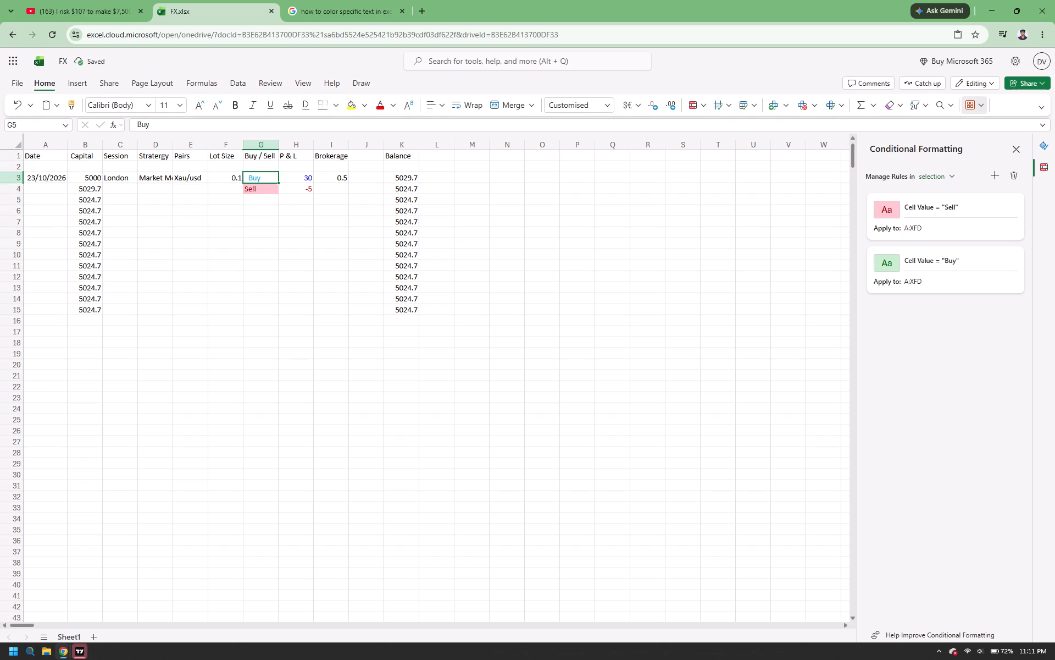
{"action": "key", "text": "Return"}
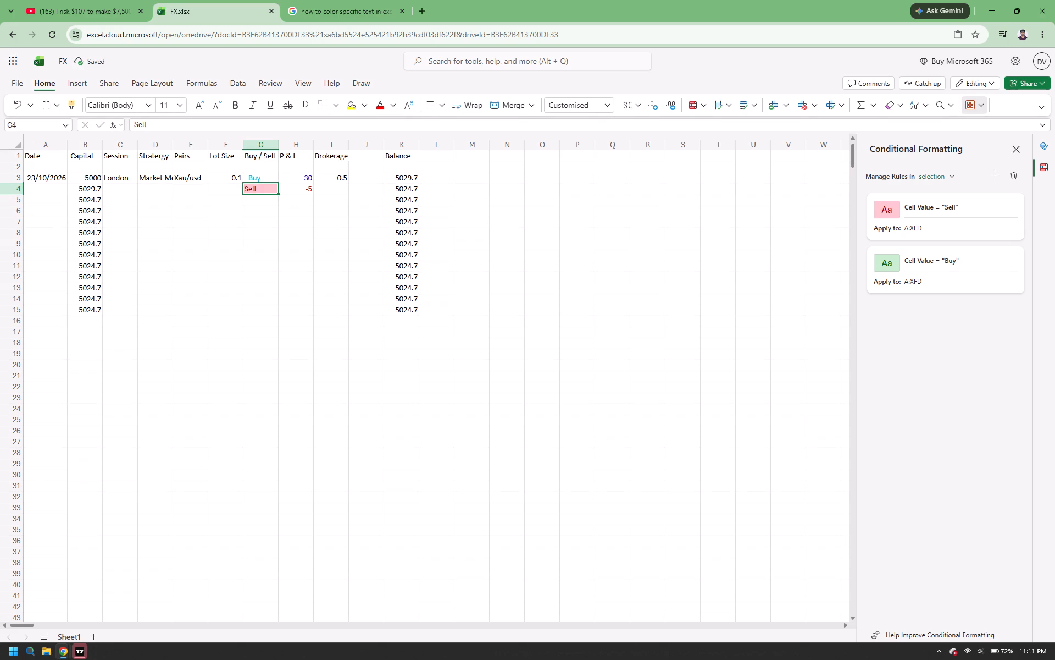
{"action": "double_click", "coordinate": [262, 176]}
{"action": "key", "text": "Return"}
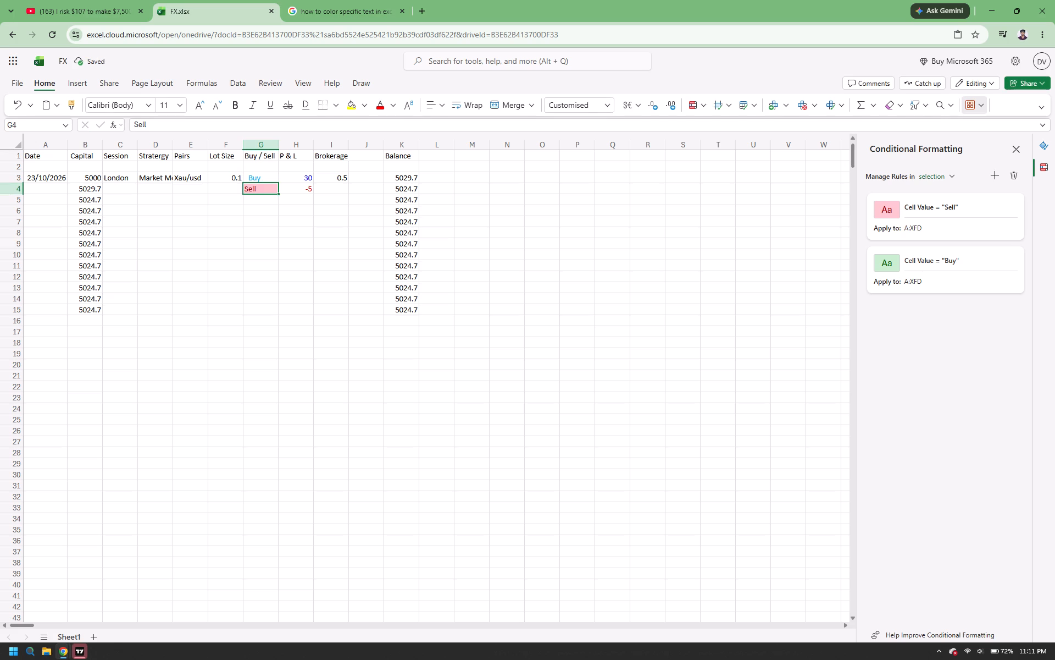
{"action": "double_click", "coordinate": [262, 179]}
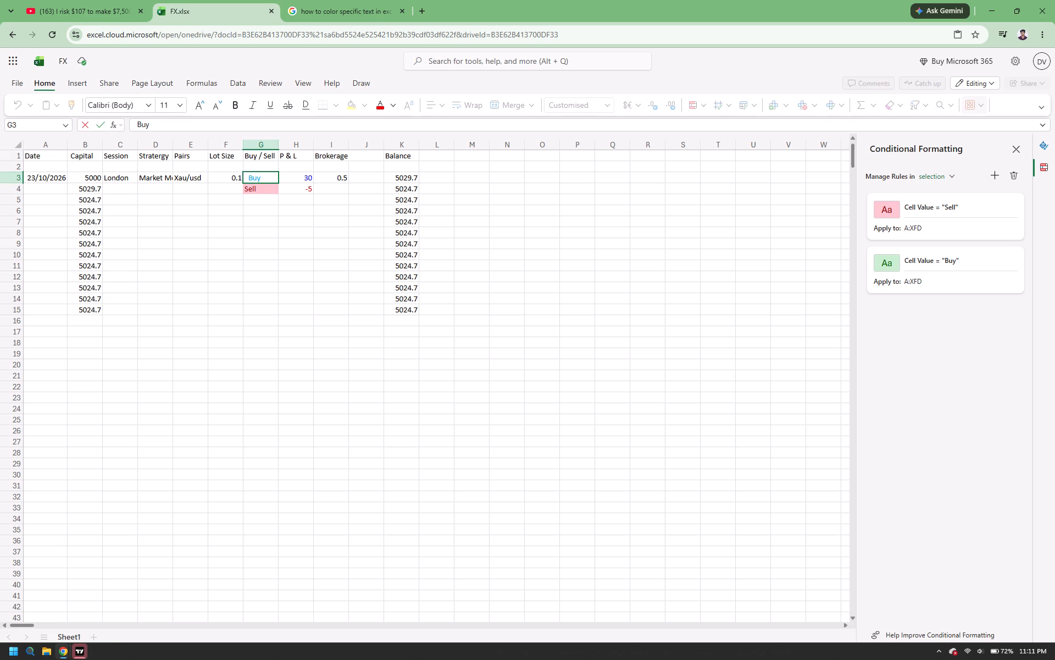
{"action": "key", "text": "BackSpace"}
{"action": "key", "text": "BackSpace"}
{"action": "key", "text": "BackSpace"}
{"action": "key", "text": "BackSpace"}
{"action": "key", "text": "b"}
{"action": "type", "text": "uy"}
{"action": "key", "text": "Return"}
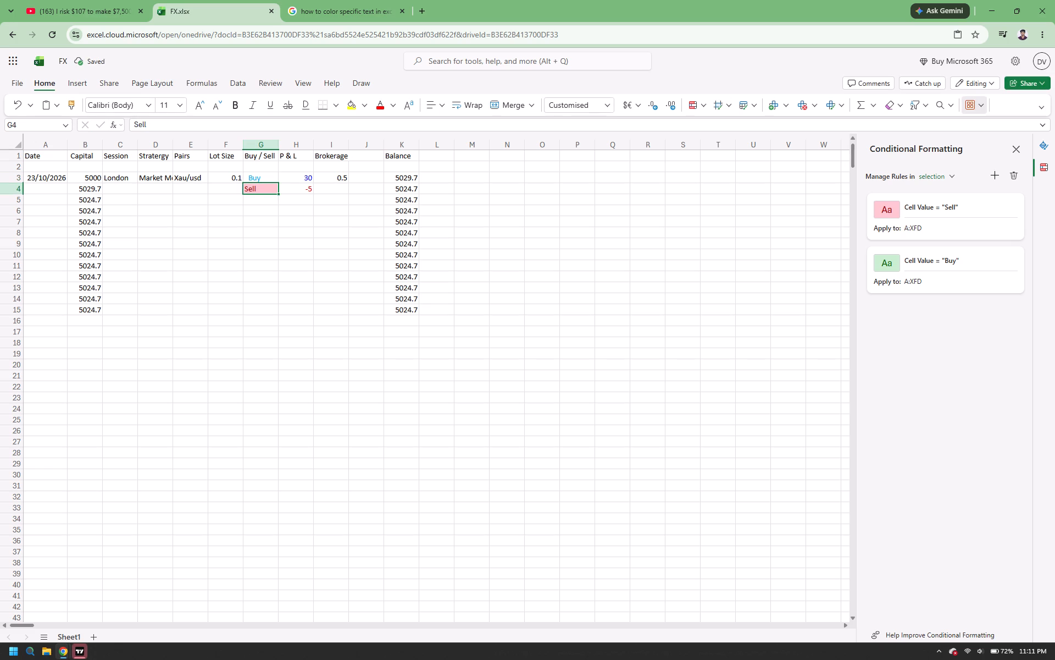
Enter Buy in cell G5, removing the autocompleted "/ Sell" part of the text.
{"action": "double_click", "coordinate": [265, 199]}
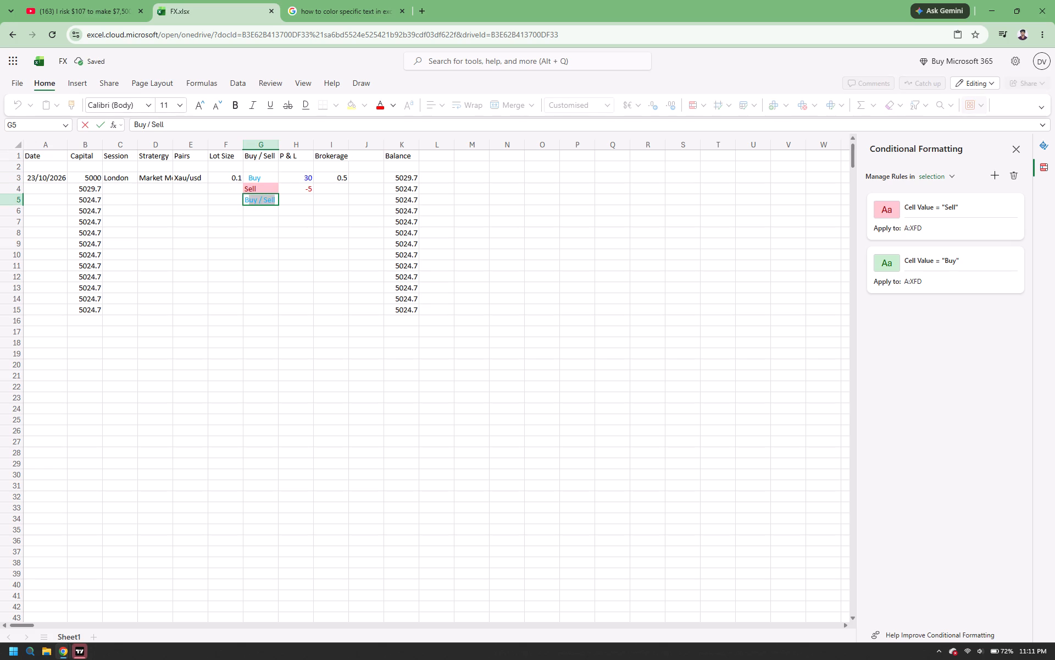
{"action": "type", "text": "uy"}
{"action": "key", "text": "Return"}
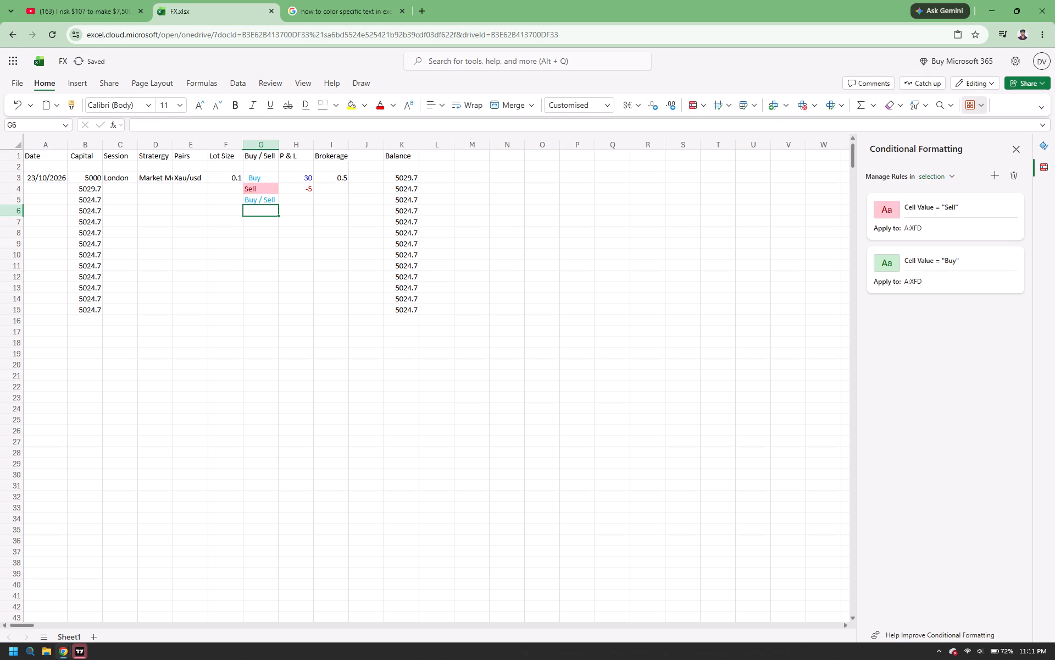
{"action": "double_click", "coordinate": [256, 199]}
{"action": "key", "text": "BackSpace"}
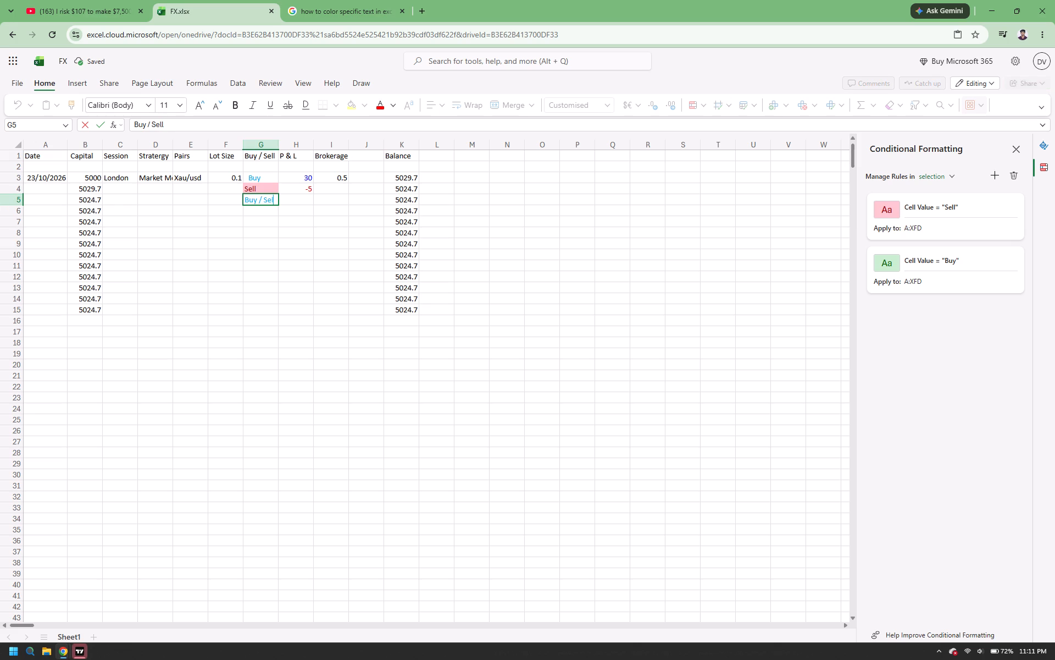
{"action": "key", "text": "BackSpace"}
{"action": "key", "text": "BackSpace"}
{"action": "key", "text": "BackSpace"}
{"action": "key", "text": "BackSpace"}
{"action": "key", "text": "BackSpace"}
{"action": "key", "text": "Return"}
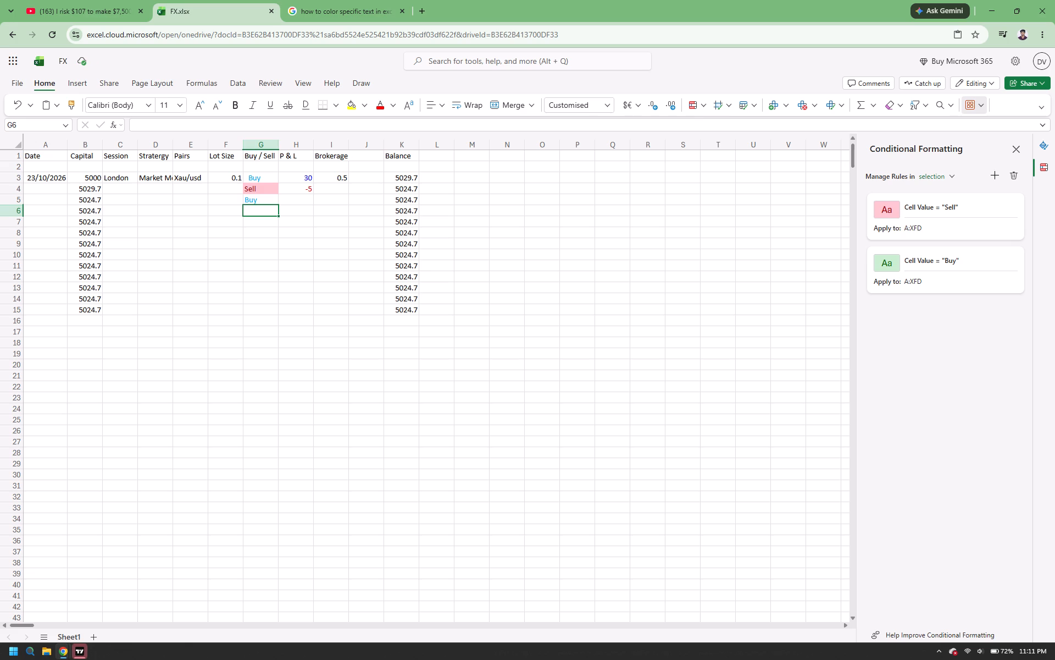
Enter Sell in cell G6 of the Buy / Sell column.
{"action": "double_click", "coordinate": [263, 212]}
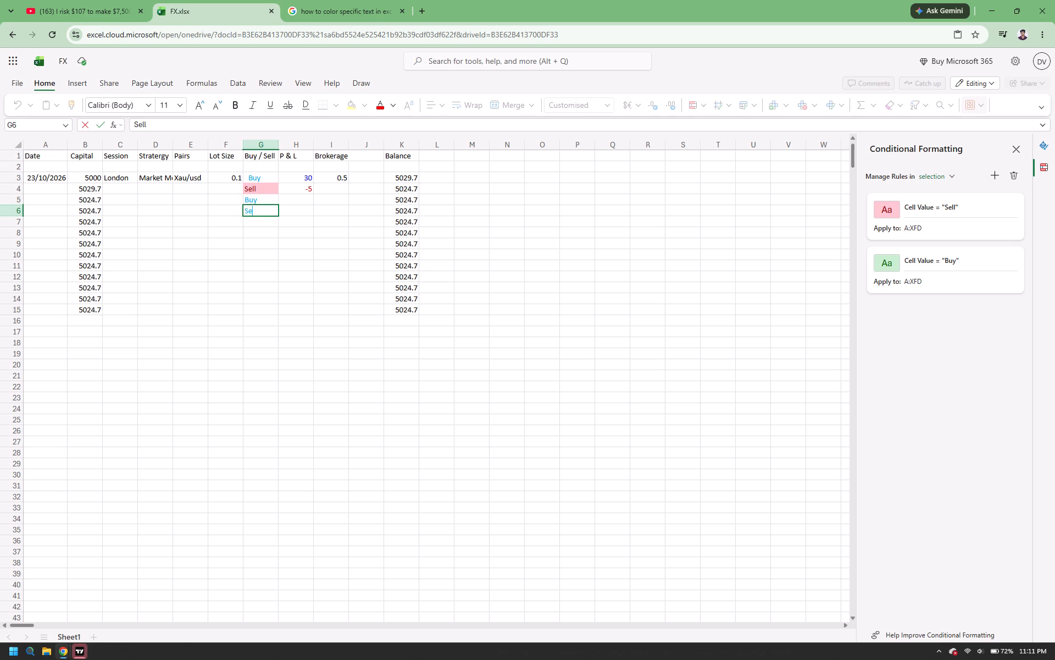
{"action": "key", "text": "Return"}
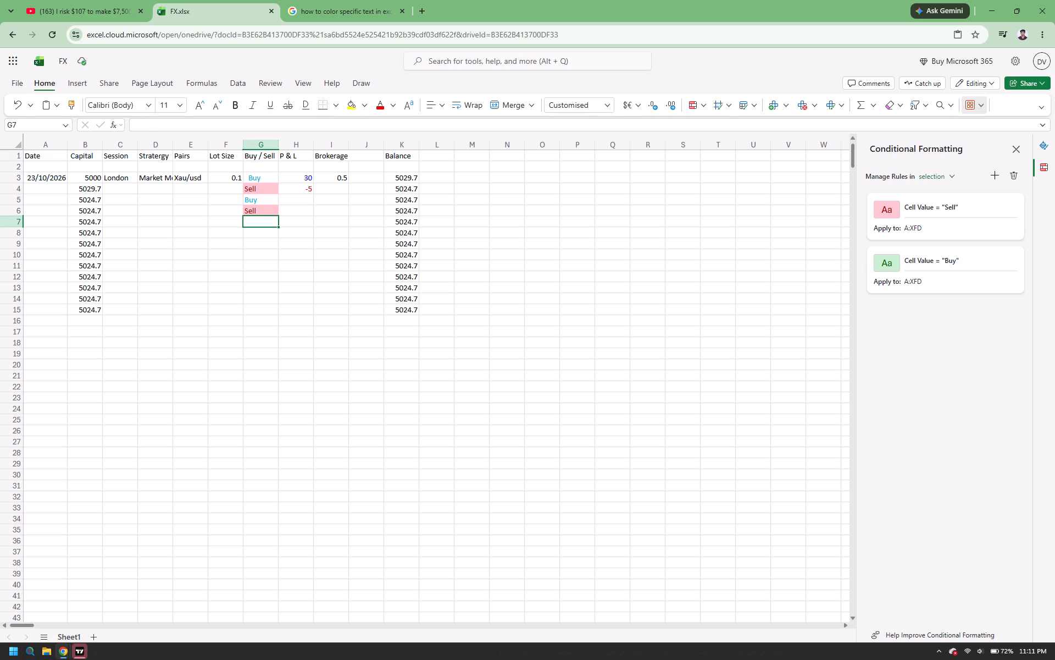
Clear the test entries from cells G4, G5 and G6 of the Buy / Sell column, keeping the entry in G3.
{"action": "double_click", "coordinate": [265, 182]}
{"action": "double_click", "coordinate": [260, 201]}
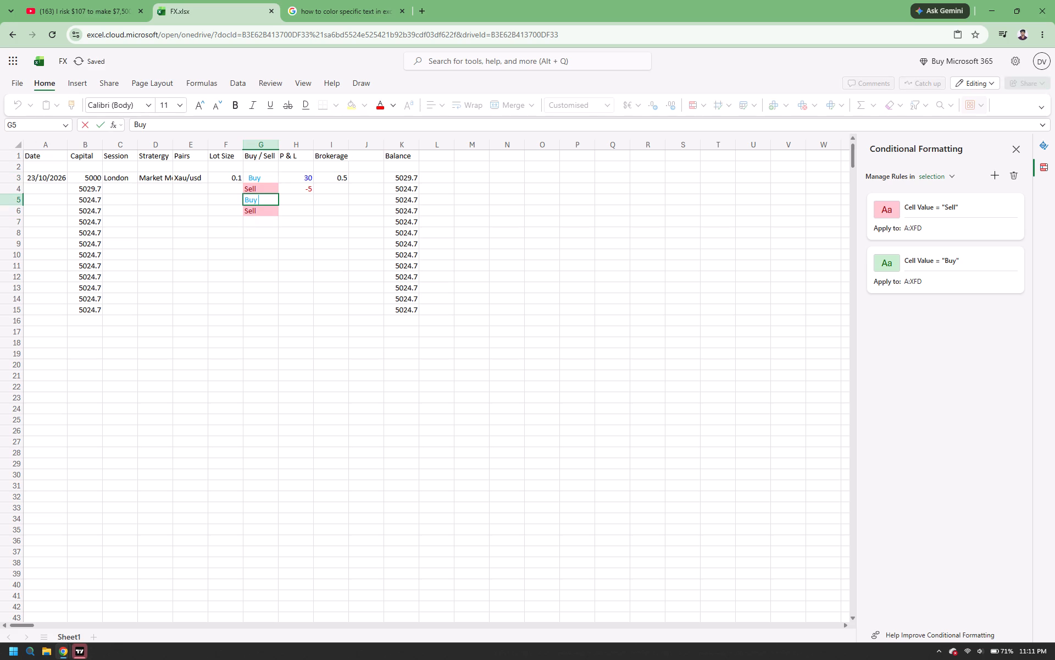
{"action": "key", "text": "BackSpace"}
{"action": "key", "text": "BackSpace"}
{"action": "key", "text": "BackSpace"}
{"action": "key", "text": "BackSpace"}
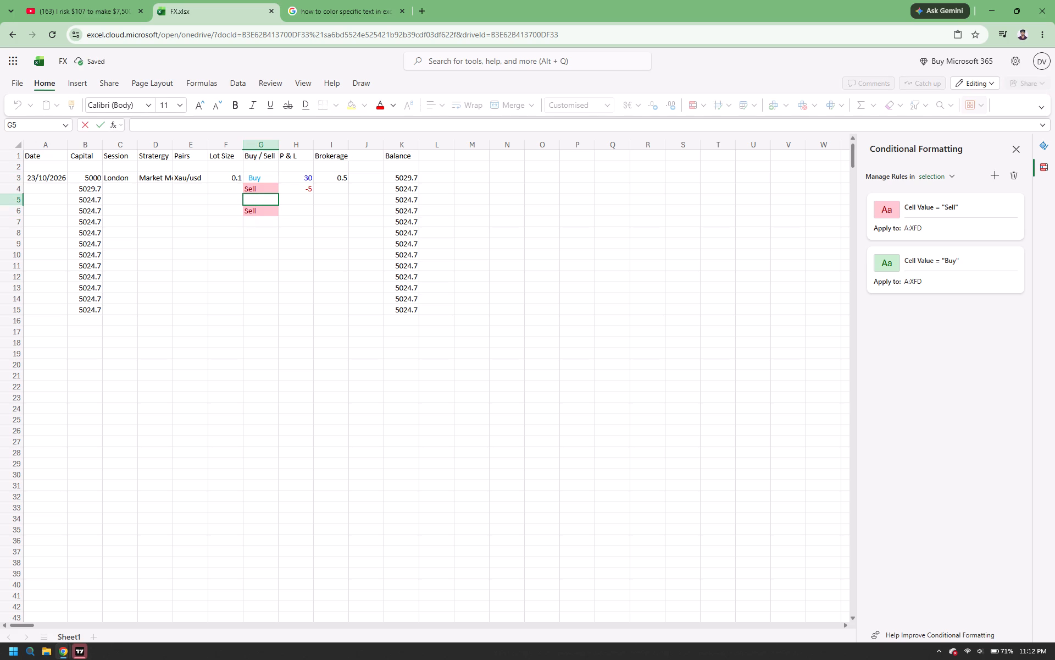
{"action": "double_click", "coordinate": [260, 209]}
{"action": "key", "text": "backslash"}
{"action": "key", "text": "BackSpace"}
{"action": "key", "text": "BackSpace"}
{"action": "key", "text": "BackSpace"}
{"action": "key", "text": "BackSpace"}
{"action": "key", "text": "BackSpace"}
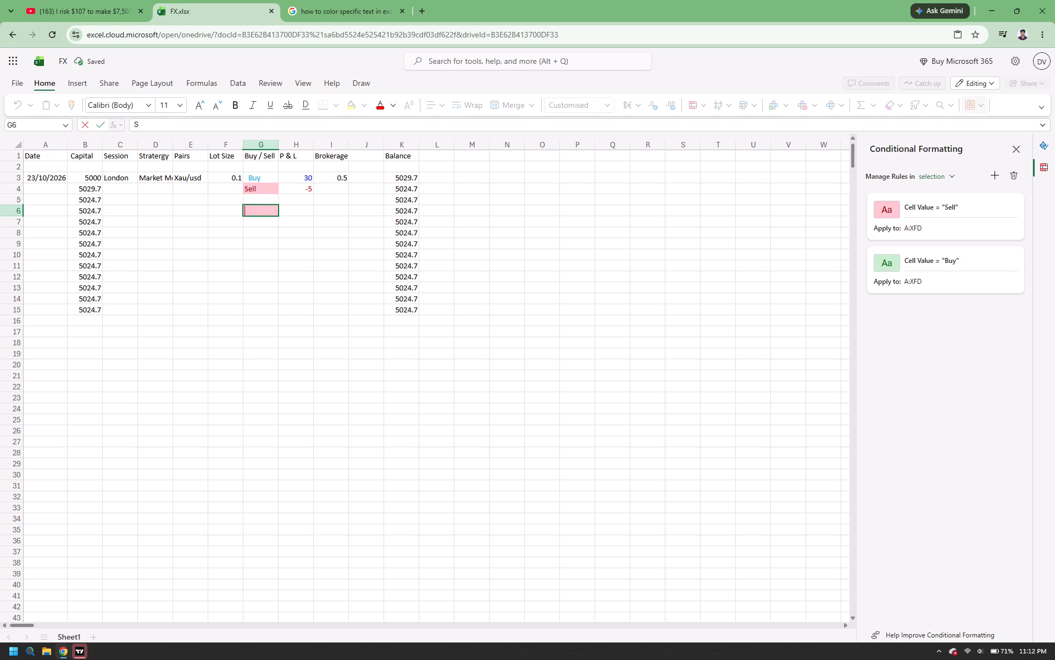
{"action": "double_click", "coordinate": [273, 189]}
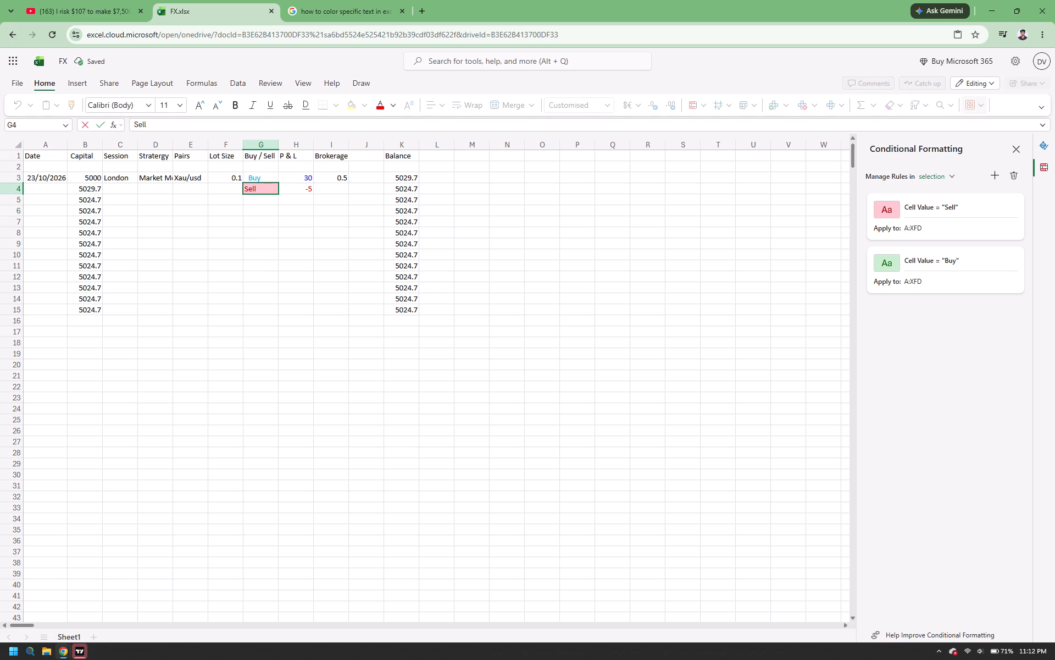
{"action": "key", "text": "BackSpace"}
{"action": "key", "text": "BackSpace"}
{"action": "key", "text": "BackSpace"}
{"action": "key", "text": "BackSpace"}
{"action": "key", "text": "BackSpace"}
{"action": "left_click", "coordinate": [254, 215]}
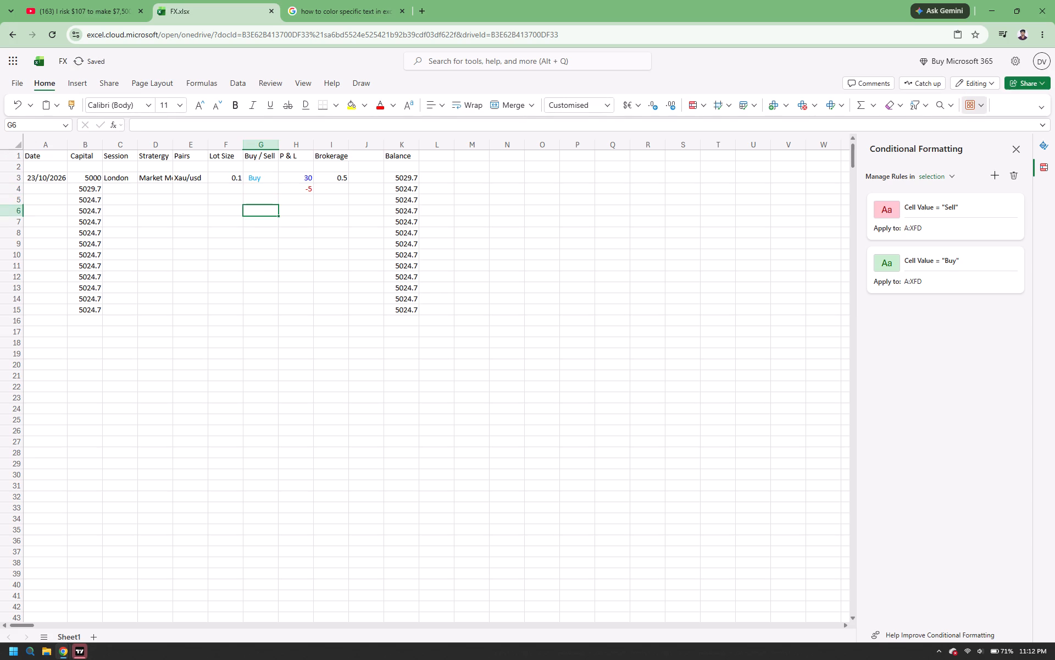
Delete the conditional formatting rule for cell values equal to "Buy".
{"action": "double_click", "coordinate": [310, 189]}
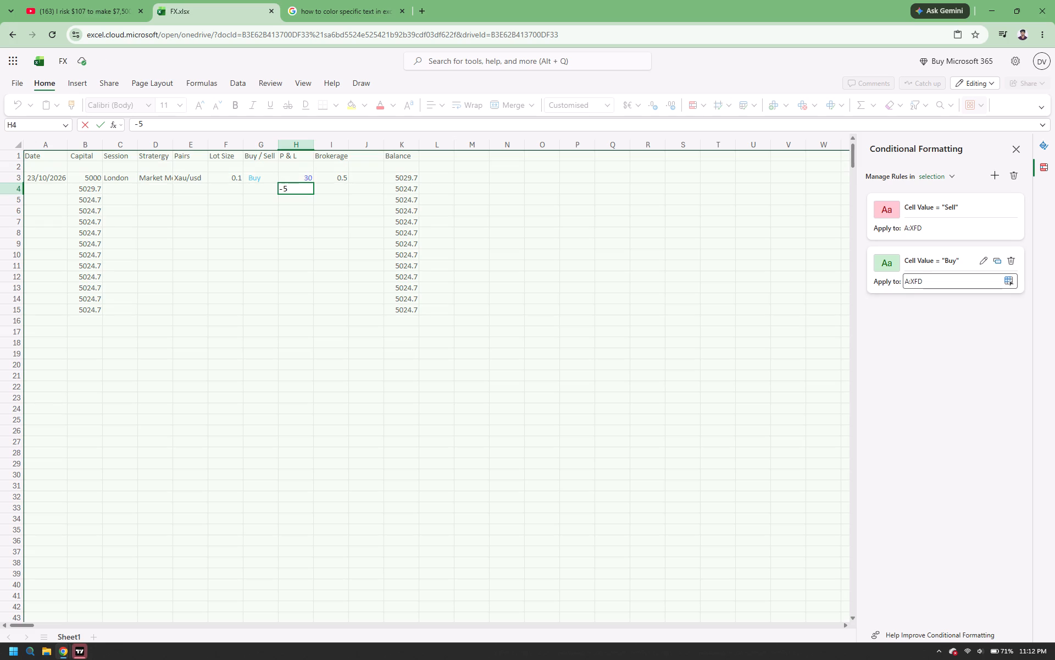
{"action": "left_click", "coordinate": [1014, 265]}
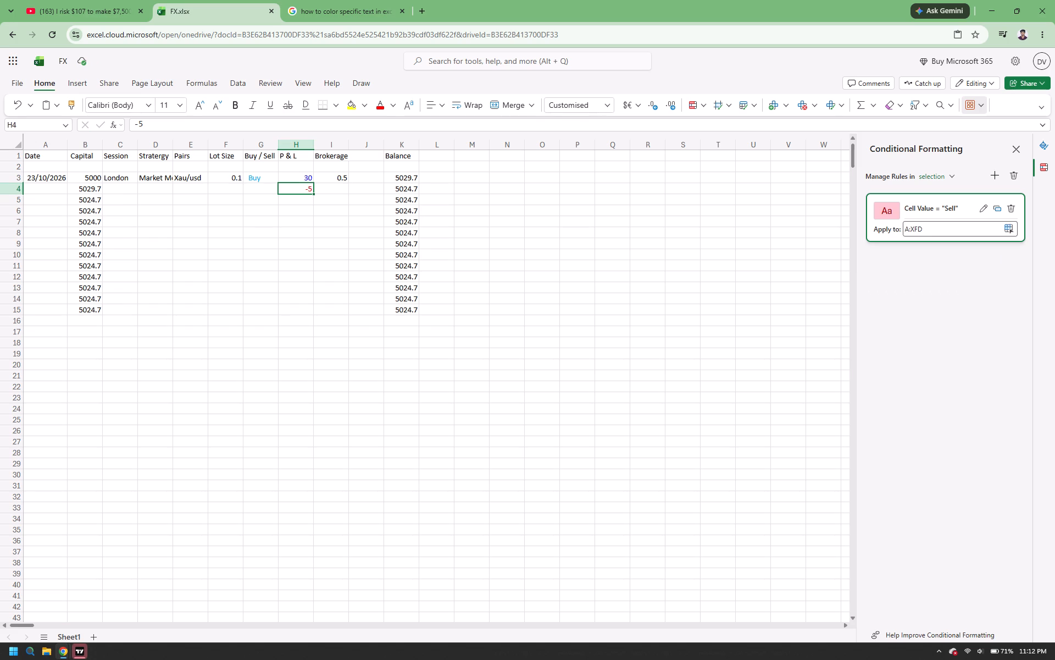
Add a conditional formatting rule to the whole sheet that shows cell values less than 0 in the red text style.
{"action": "left_click", "coordinate": [17, 148]}
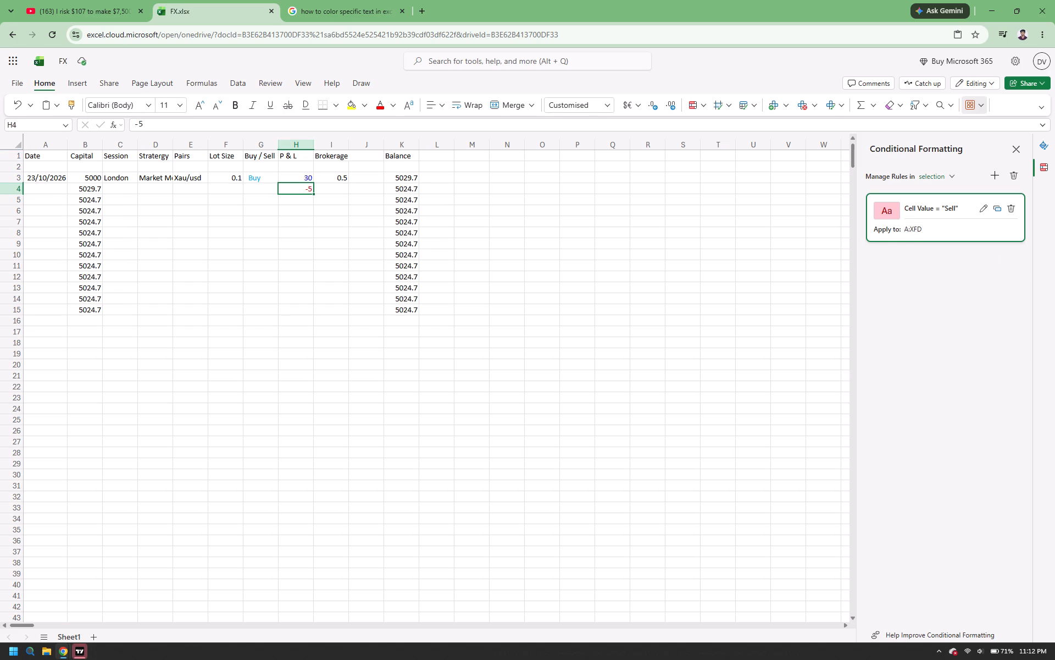
{"action": "left_click", "coordinate": [18, 145]}
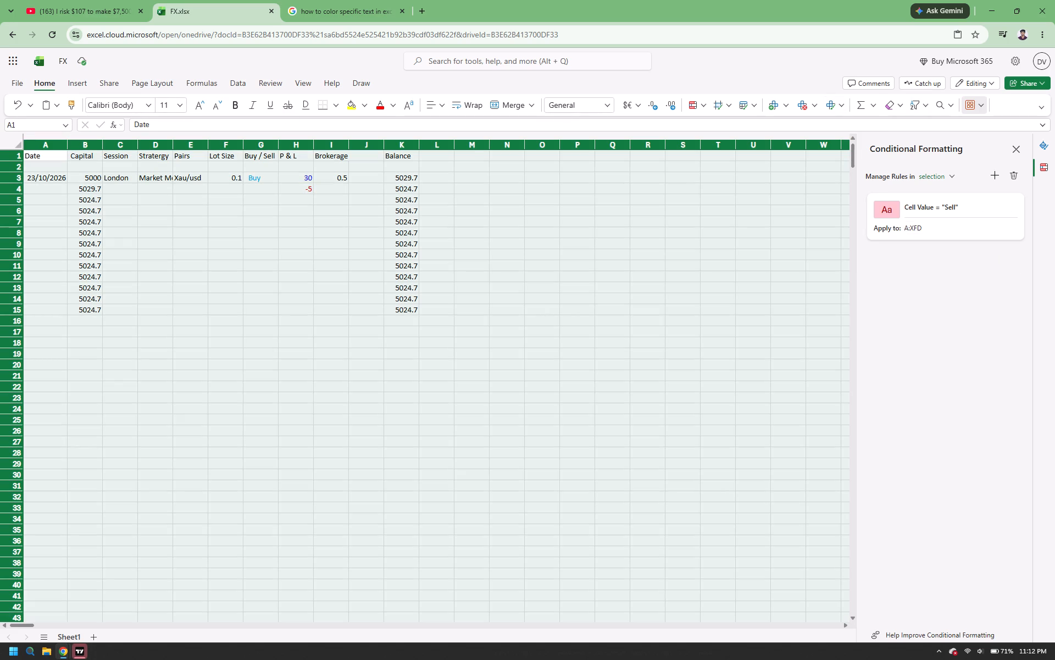
{"action": "left_click", "coordinate": [702, 102]}
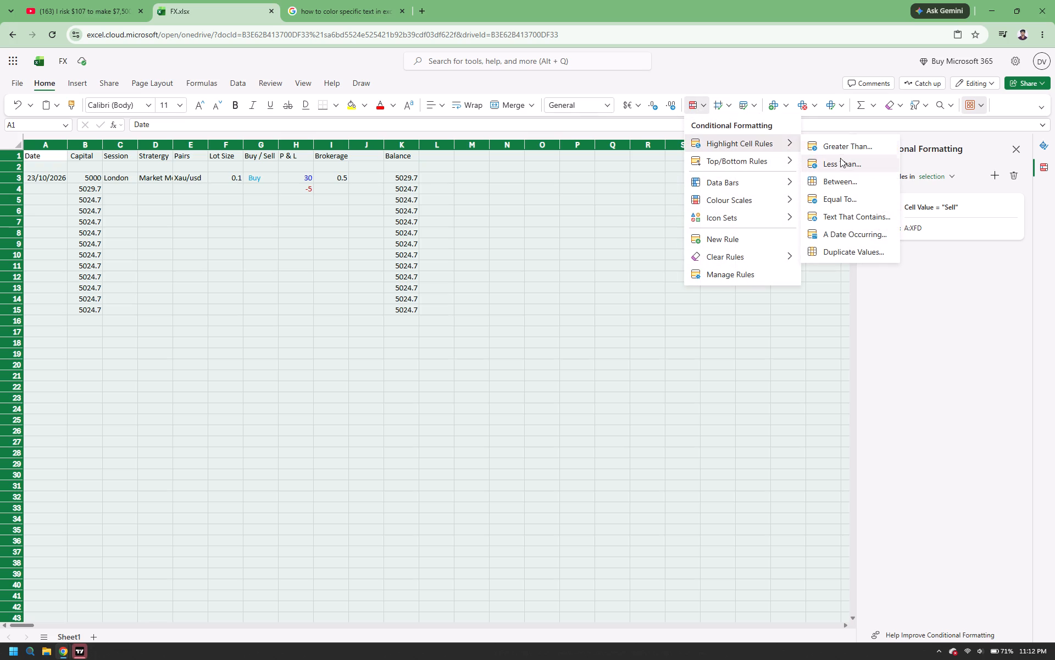
{"action": "left_click", "coordinate": [841, 159]}
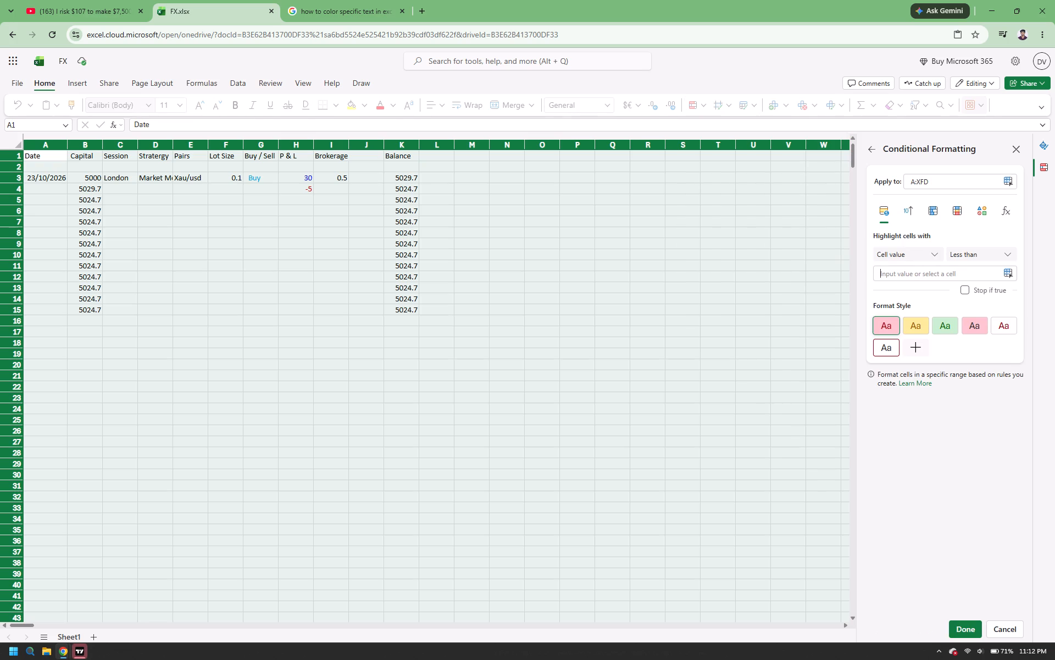
{"action": "key", "text": "0"}
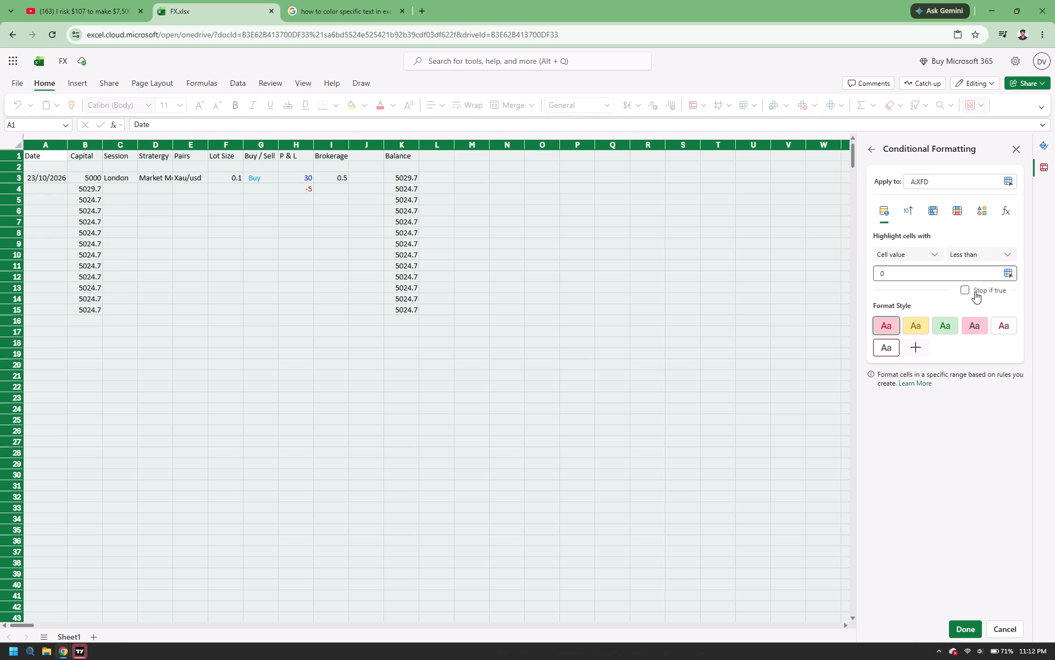
{"action": "left_click", "coordinate": [996, 322]}
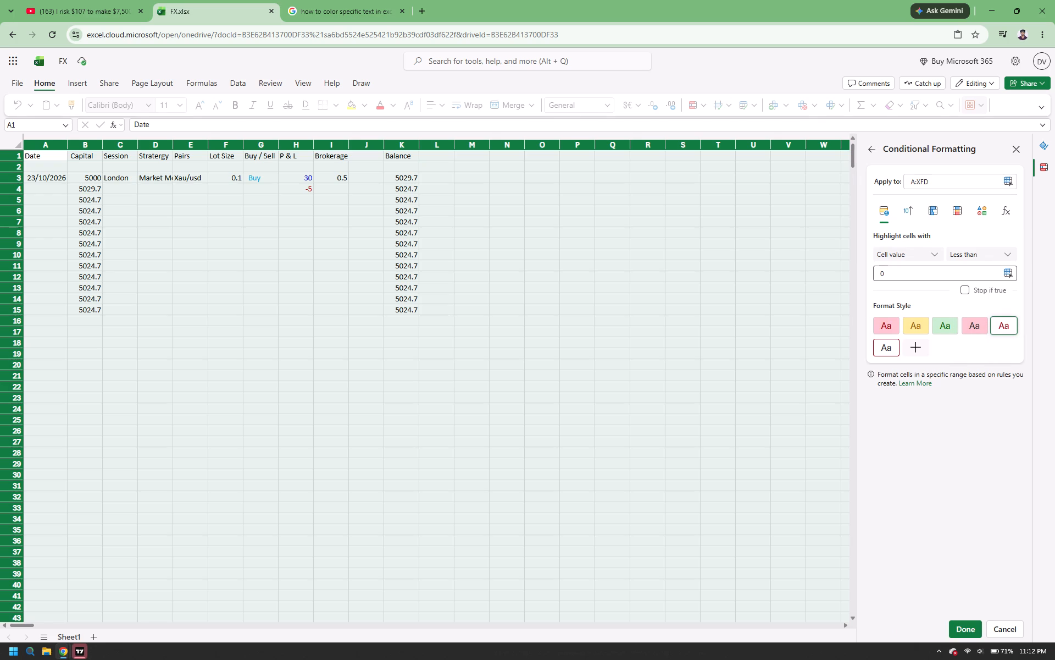
{"action": "left_click", "coordinate": [961, 628]}
Clear the value from cell H4 of the P & L column.
{"action": "left_click", "coordinate": [286, 196]}
{"action": "double_click", "coordinate": [306, 188]}
{"action": "key", "text": "BackSpace"}
{"action": "key", "text": "BackSpace"}
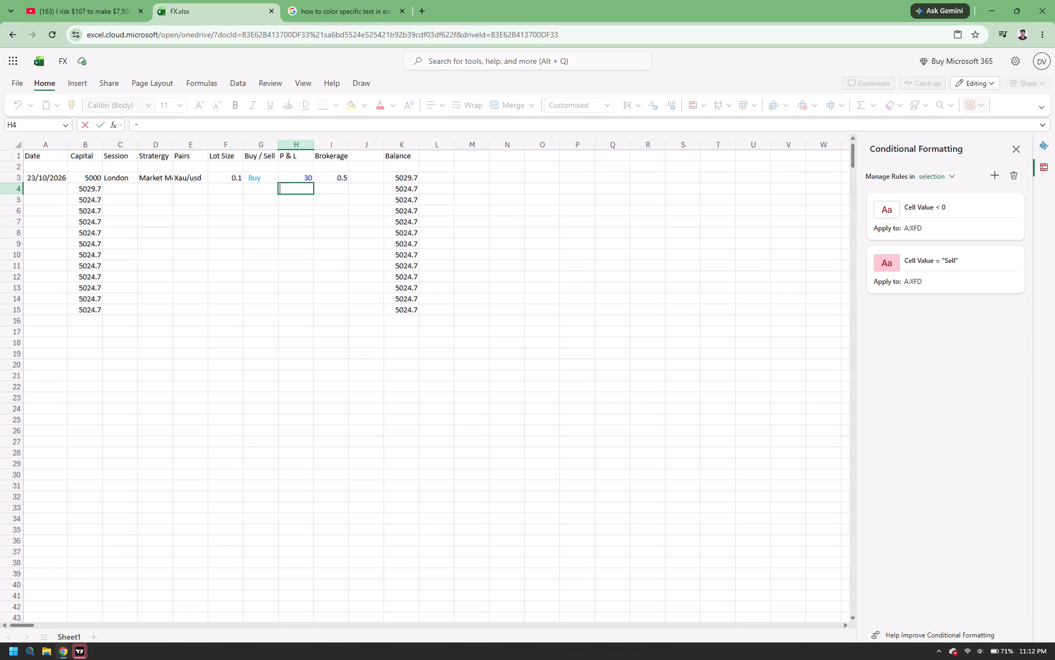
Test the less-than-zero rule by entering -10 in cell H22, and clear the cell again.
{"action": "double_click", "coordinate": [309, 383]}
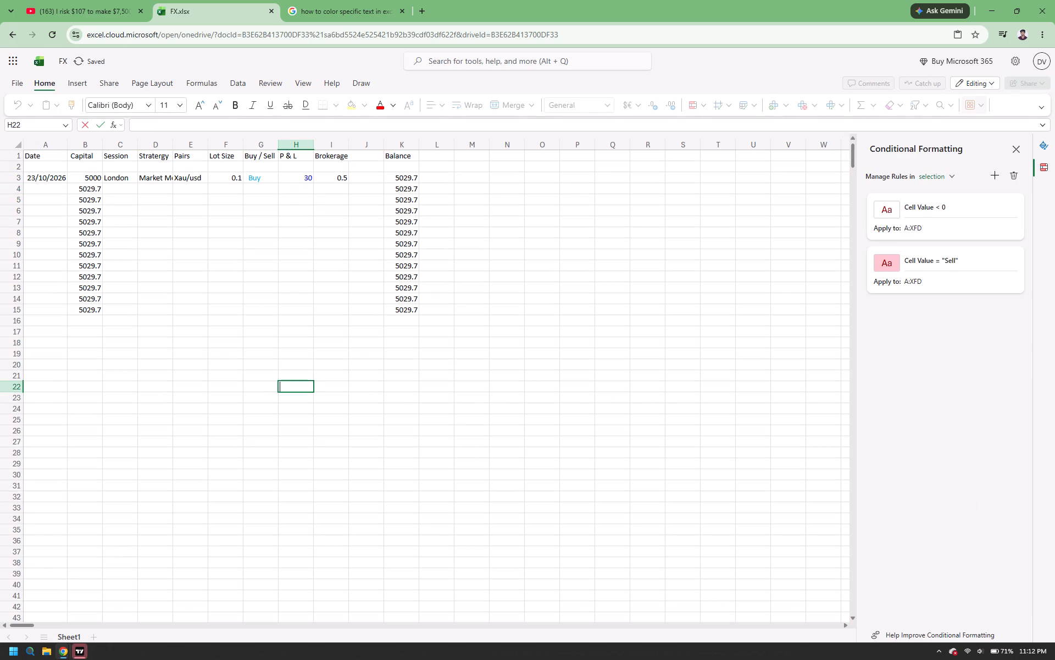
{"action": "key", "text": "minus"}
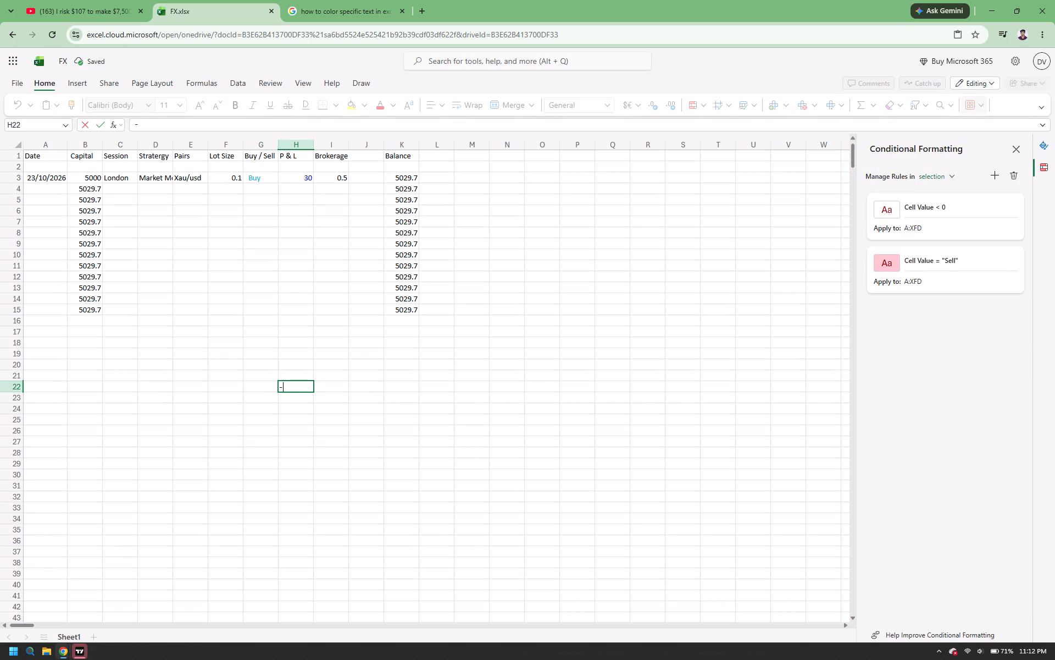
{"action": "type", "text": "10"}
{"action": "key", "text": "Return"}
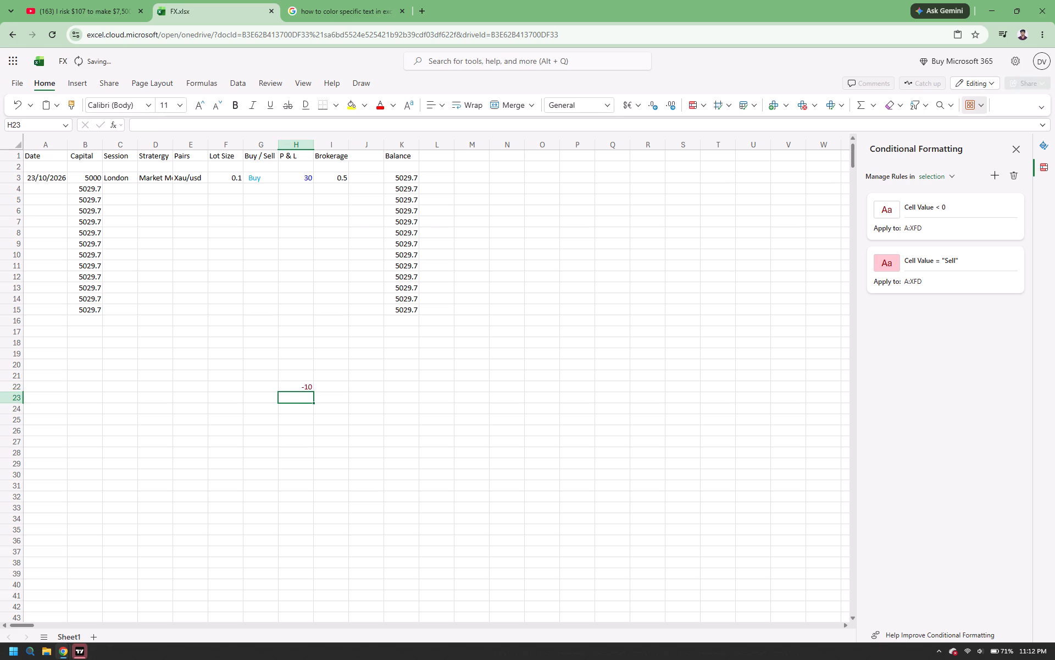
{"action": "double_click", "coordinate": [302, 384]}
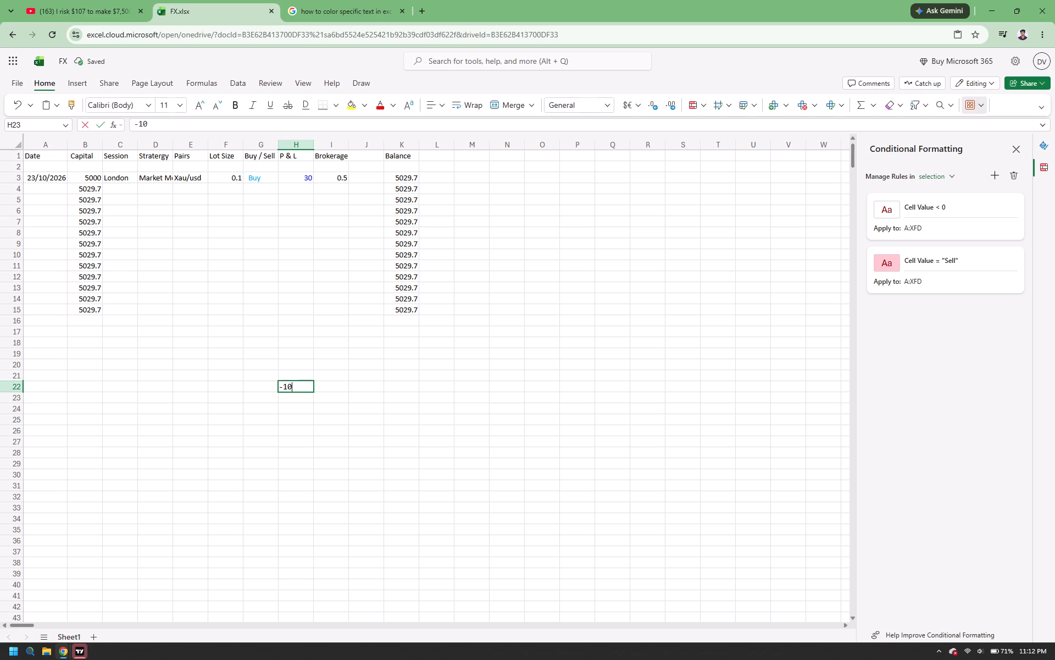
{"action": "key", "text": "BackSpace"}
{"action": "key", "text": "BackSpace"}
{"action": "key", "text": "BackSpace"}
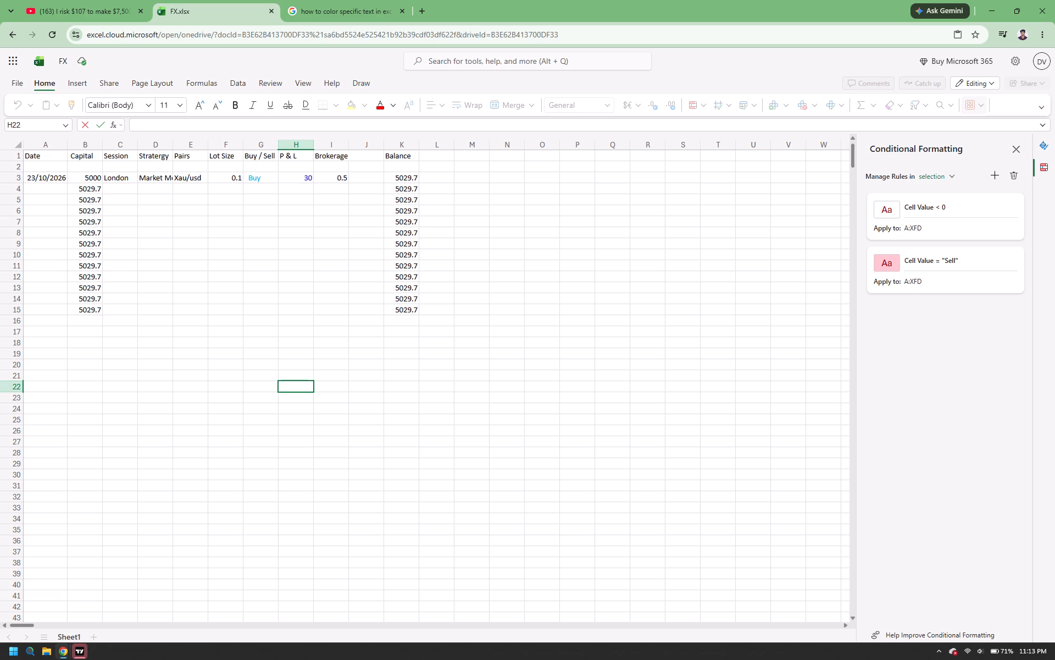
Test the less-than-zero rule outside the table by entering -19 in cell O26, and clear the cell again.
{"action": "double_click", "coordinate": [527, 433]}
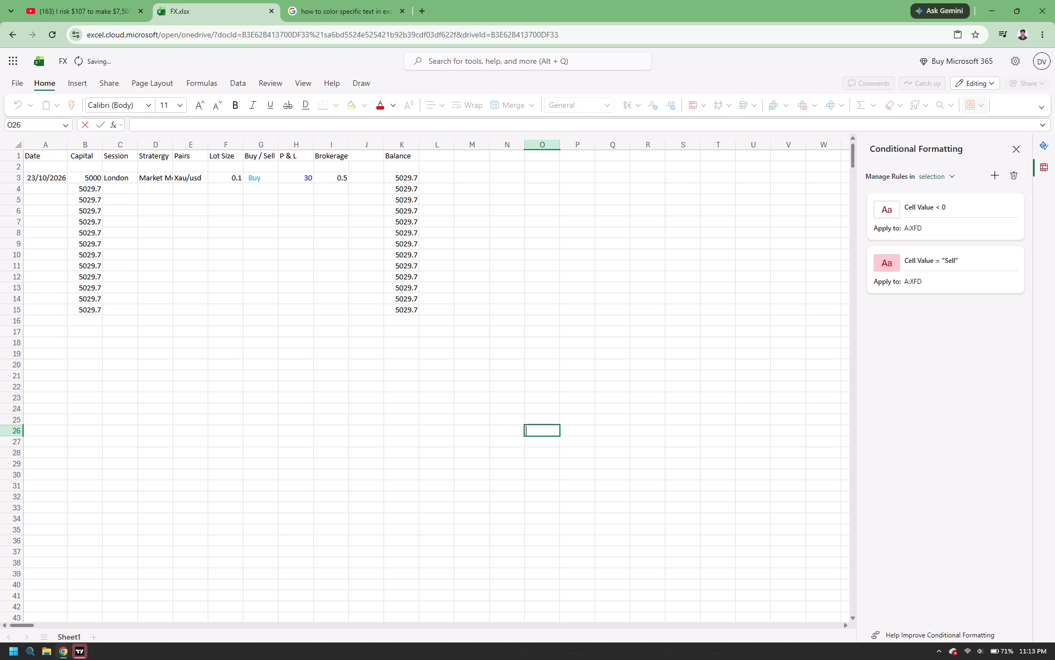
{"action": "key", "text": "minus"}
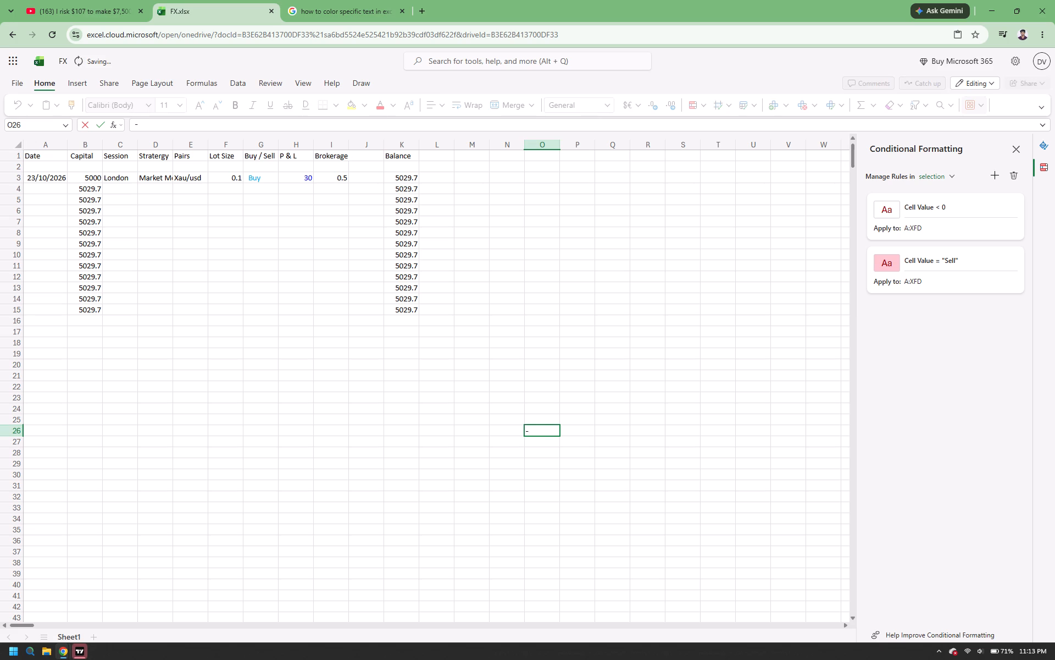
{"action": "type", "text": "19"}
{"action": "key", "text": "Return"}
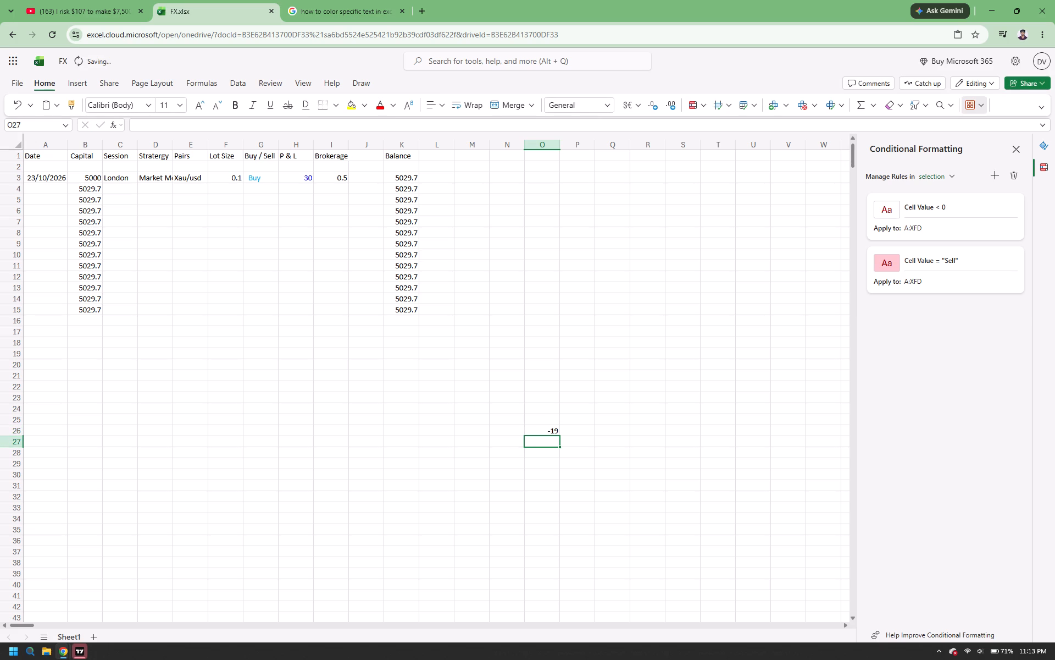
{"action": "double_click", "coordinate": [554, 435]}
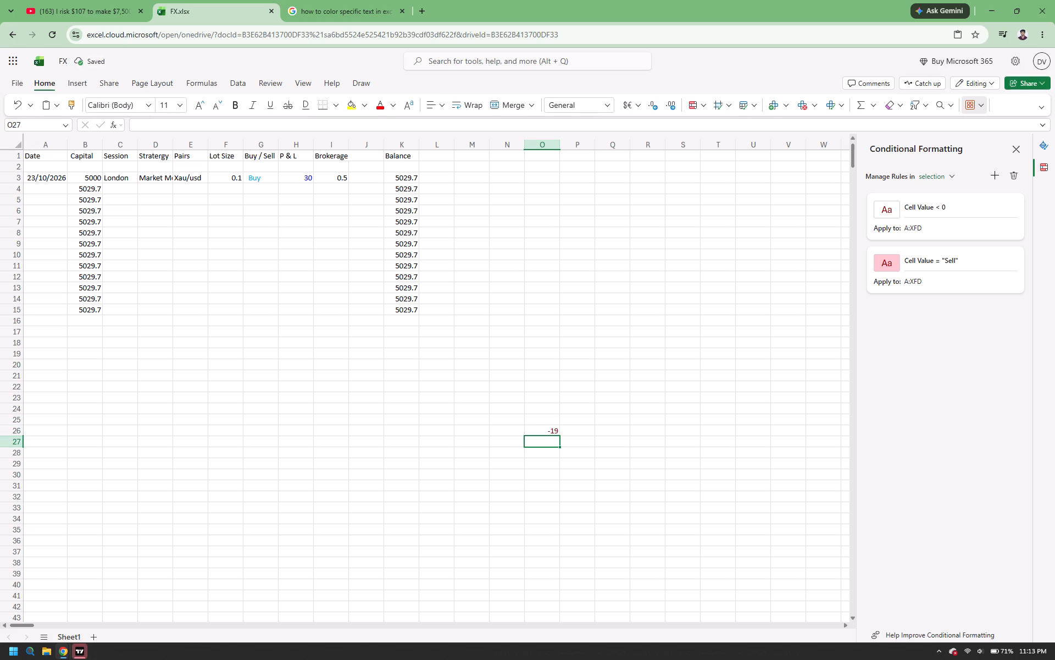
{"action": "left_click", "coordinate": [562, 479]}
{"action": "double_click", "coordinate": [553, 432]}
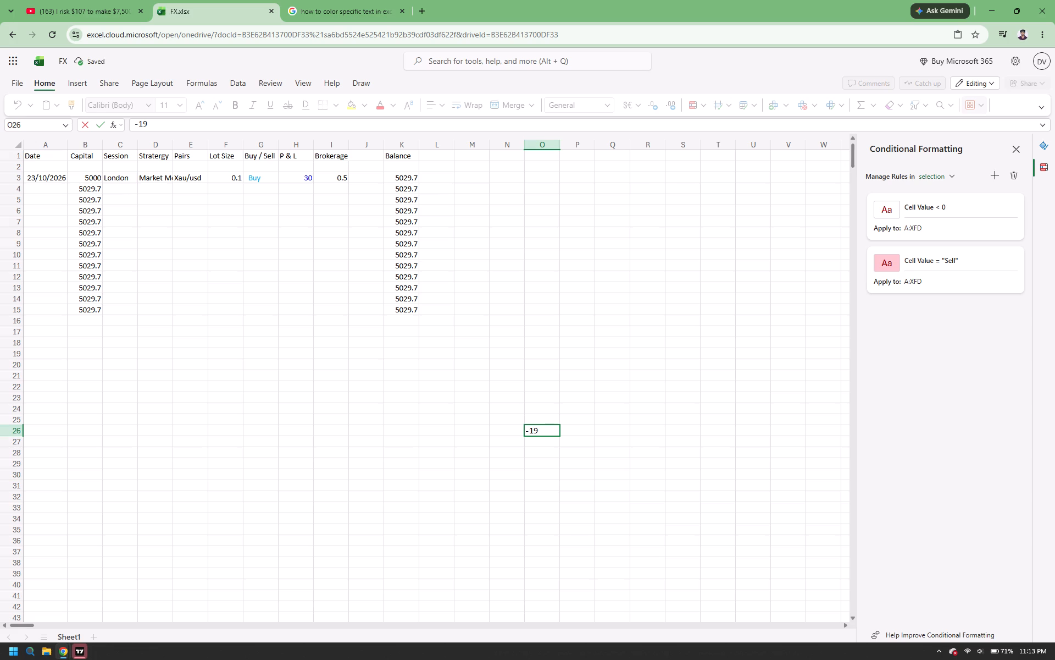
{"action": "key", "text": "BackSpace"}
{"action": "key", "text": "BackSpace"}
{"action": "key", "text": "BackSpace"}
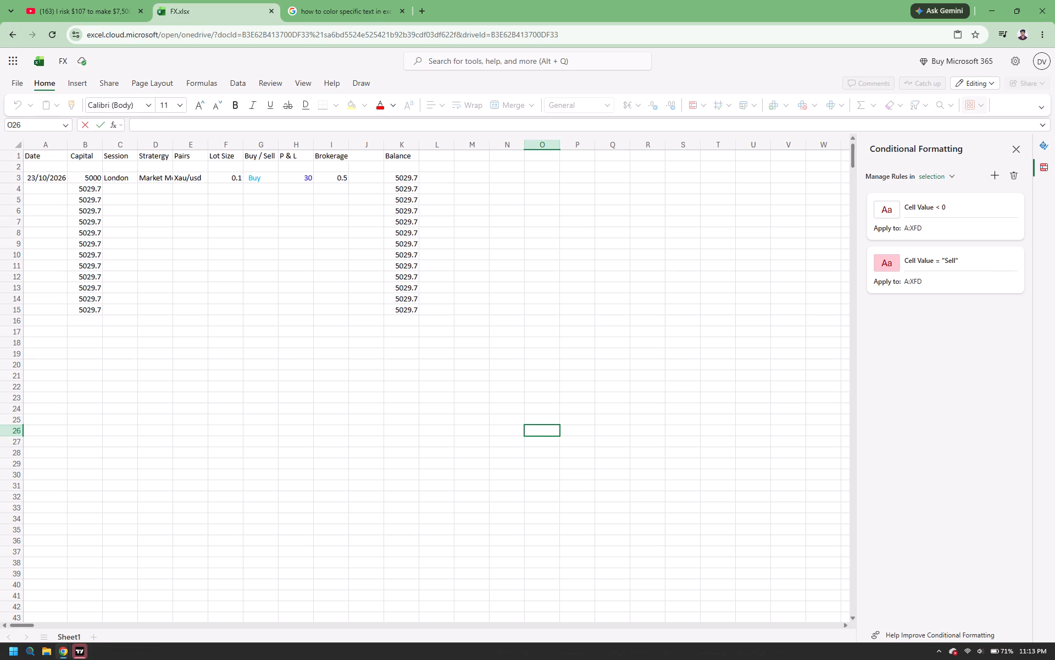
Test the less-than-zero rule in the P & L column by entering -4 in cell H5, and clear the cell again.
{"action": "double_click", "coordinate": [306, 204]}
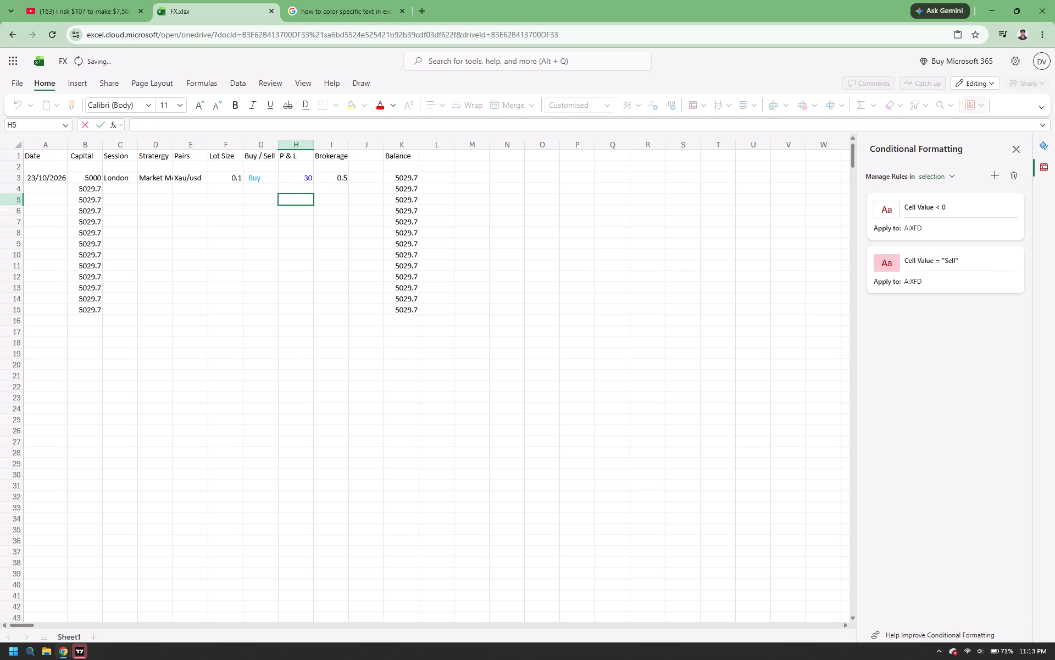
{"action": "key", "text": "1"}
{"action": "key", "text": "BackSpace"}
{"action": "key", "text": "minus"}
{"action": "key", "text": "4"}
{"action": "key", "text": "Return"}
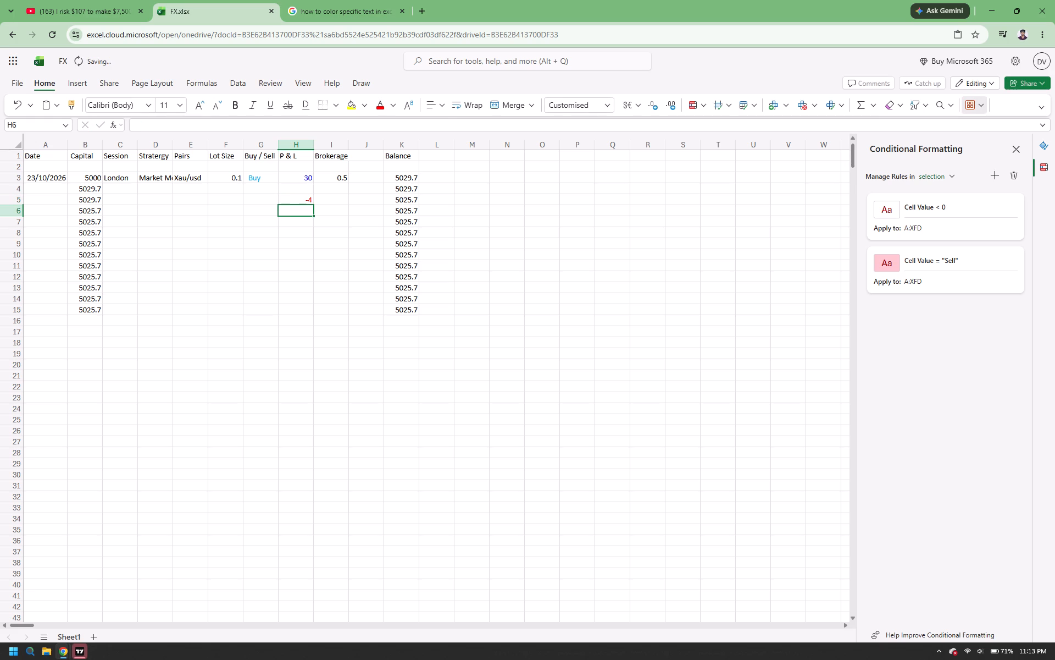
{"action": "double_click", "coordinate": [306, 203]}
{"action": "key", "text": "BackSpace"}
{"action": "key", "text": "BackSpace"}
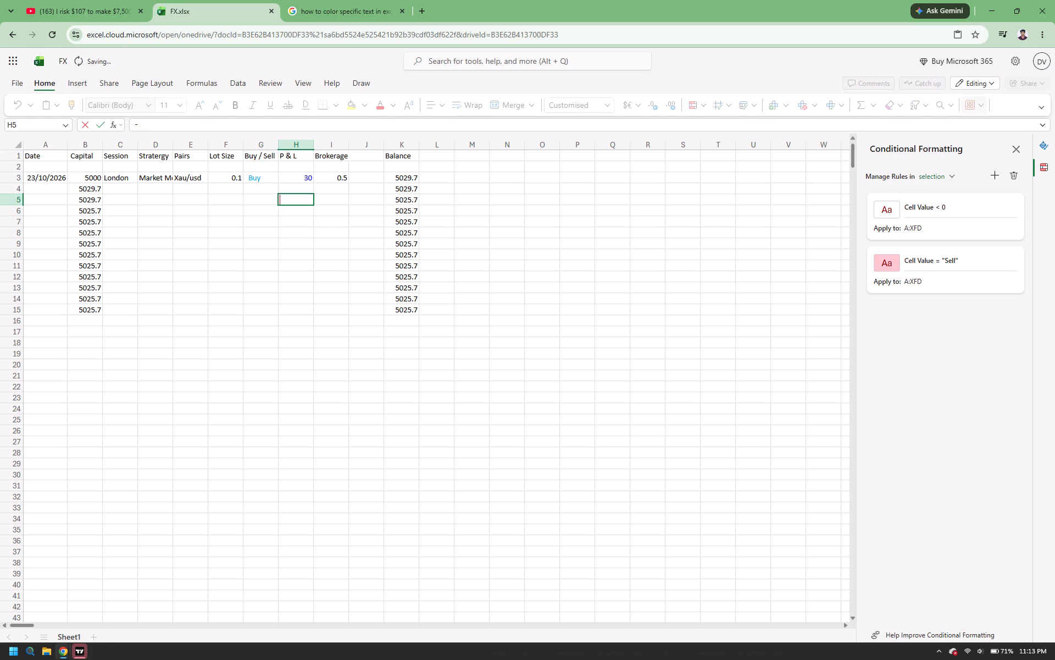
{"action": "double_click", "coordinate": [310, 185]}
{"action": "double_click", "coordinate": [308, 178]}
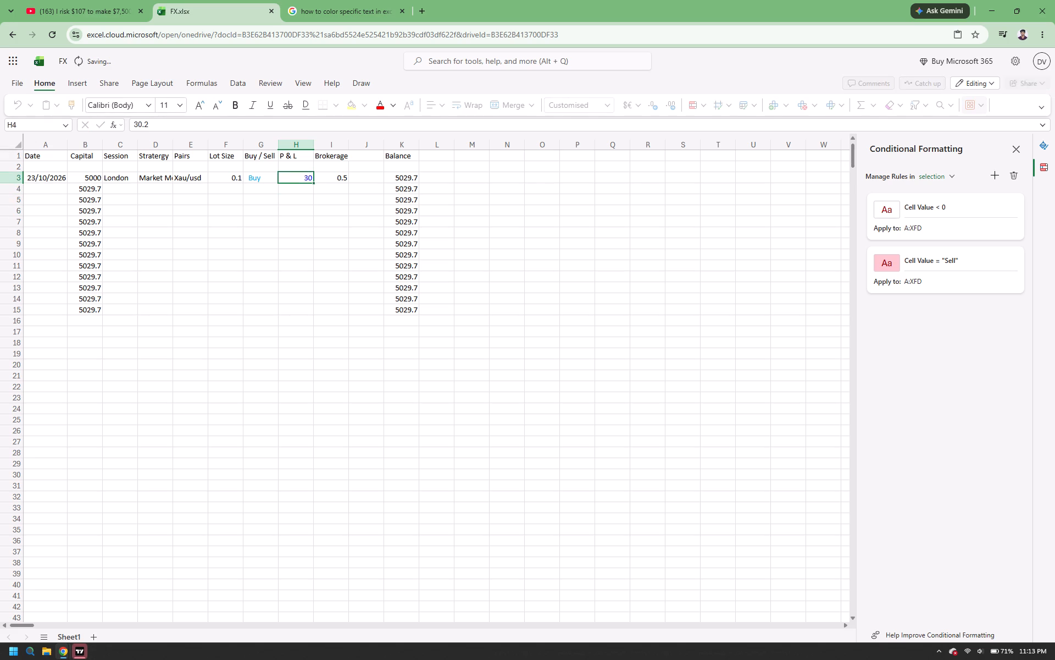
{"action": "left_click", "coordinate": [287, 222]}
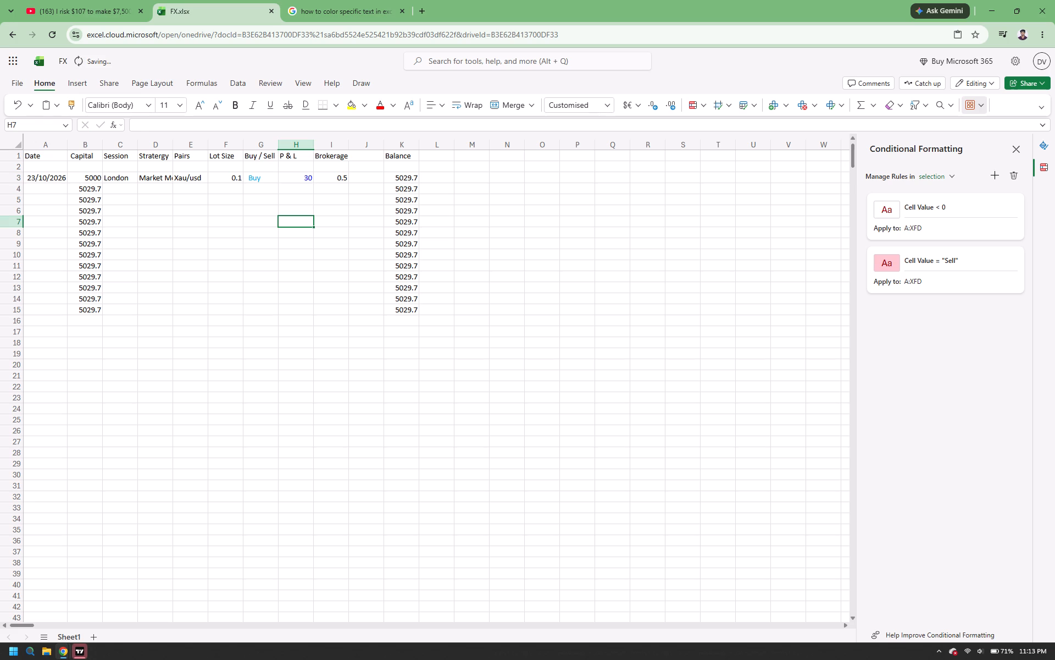
Open the cell formatting options for the whole P & L column H and choose the Custom number category.
{"action": "left_click", "coordinate": [308, 178]}
{"action": "left_click", "coordinate": [302, 142]}
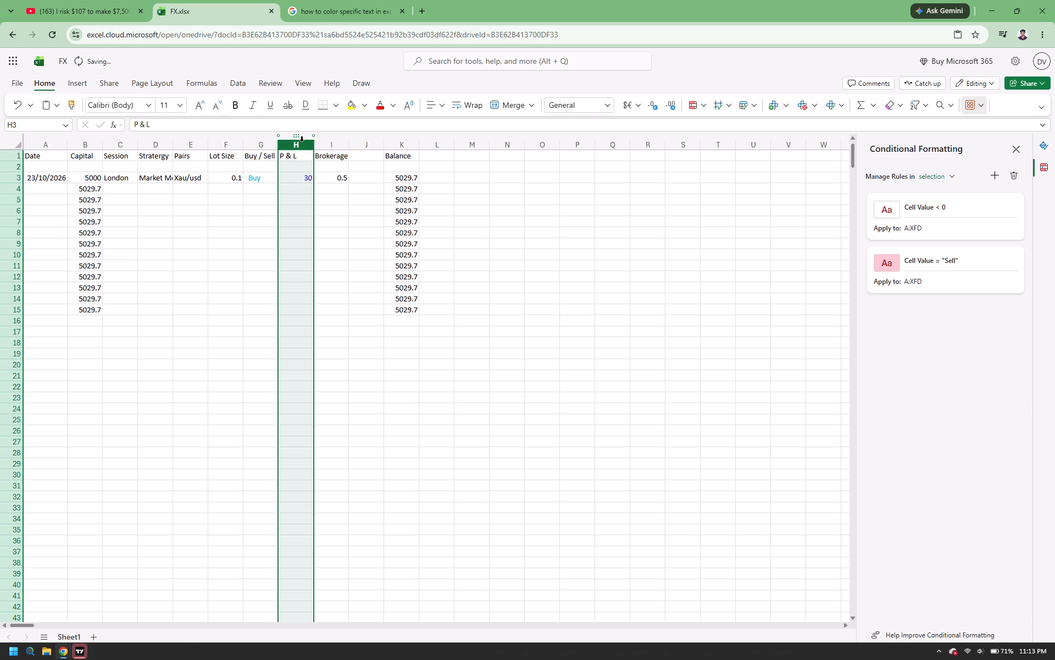
{"action": "right_click", "coordinate": [302, 142]}
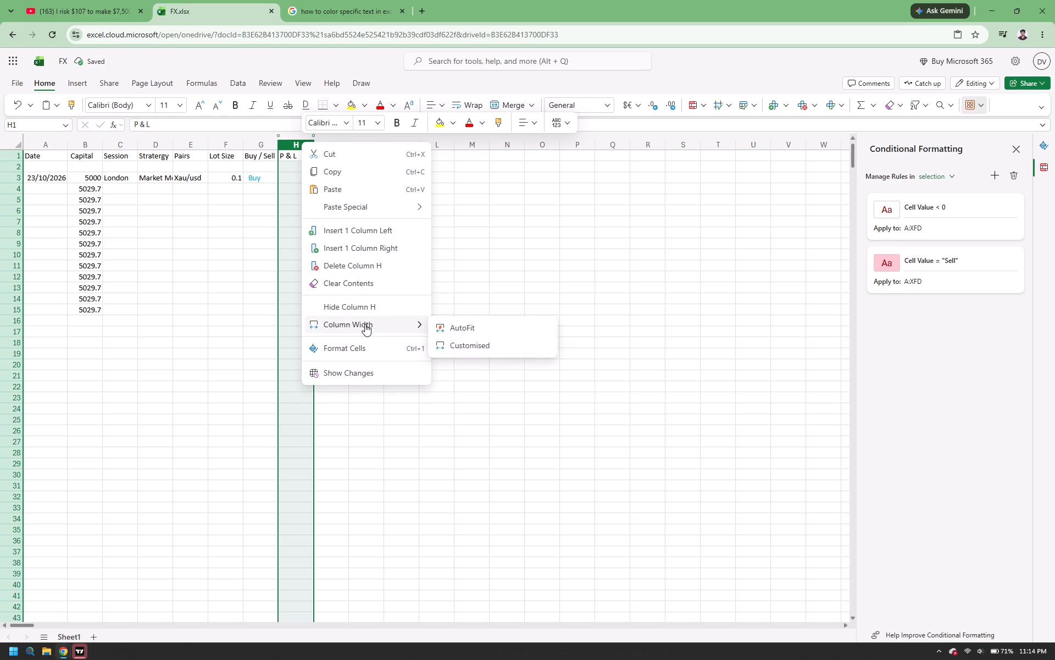
{"action": "left_click", "coordinate": [368, 342]}
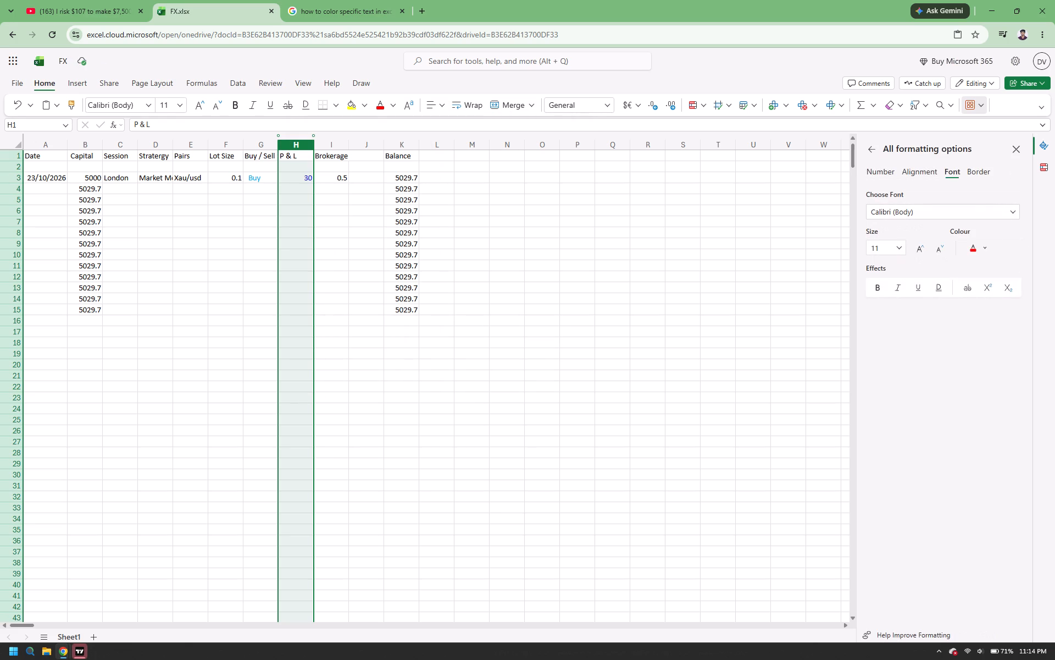
{"action": "left_click", "coordinate": [878, 170]}
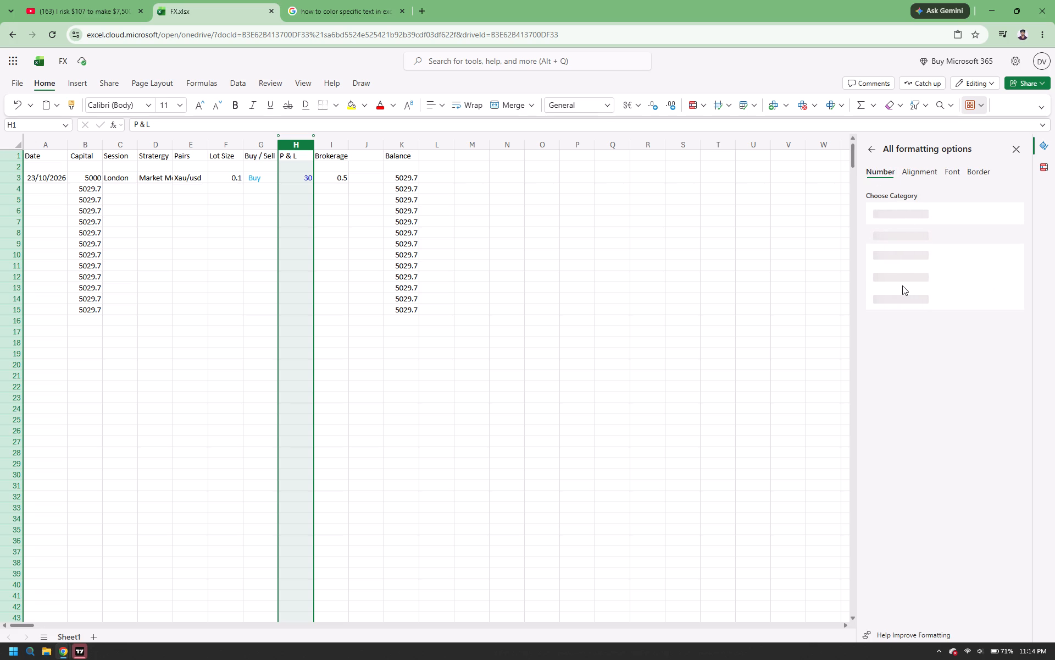
{"action": "left_click", "coordinate": [913, 215]}
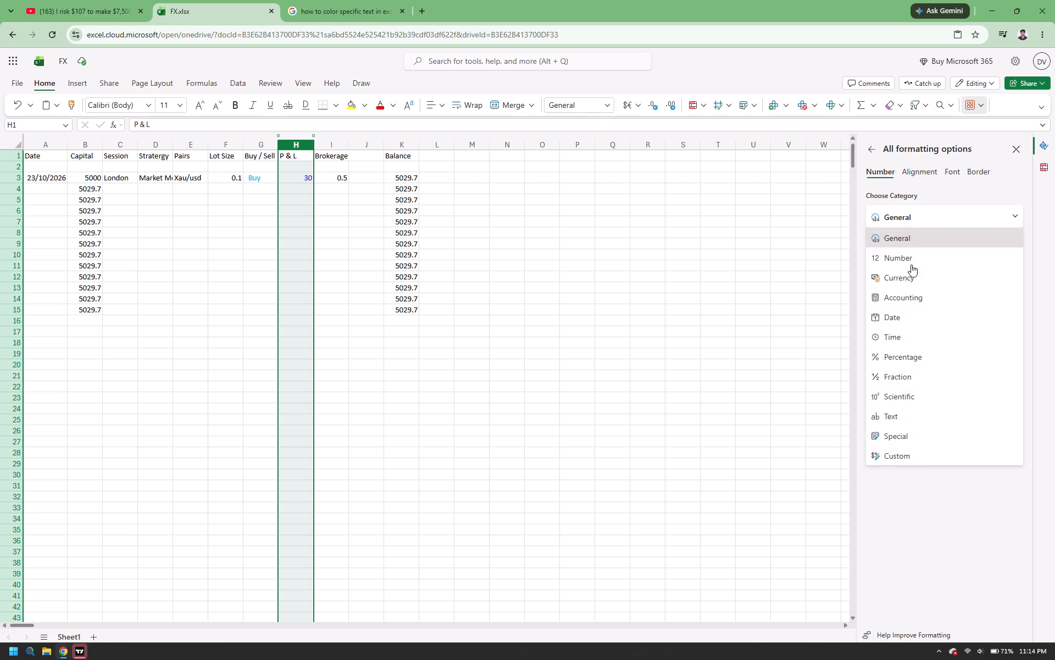
{"action": "left_click", "coordinate": [900, 455]}
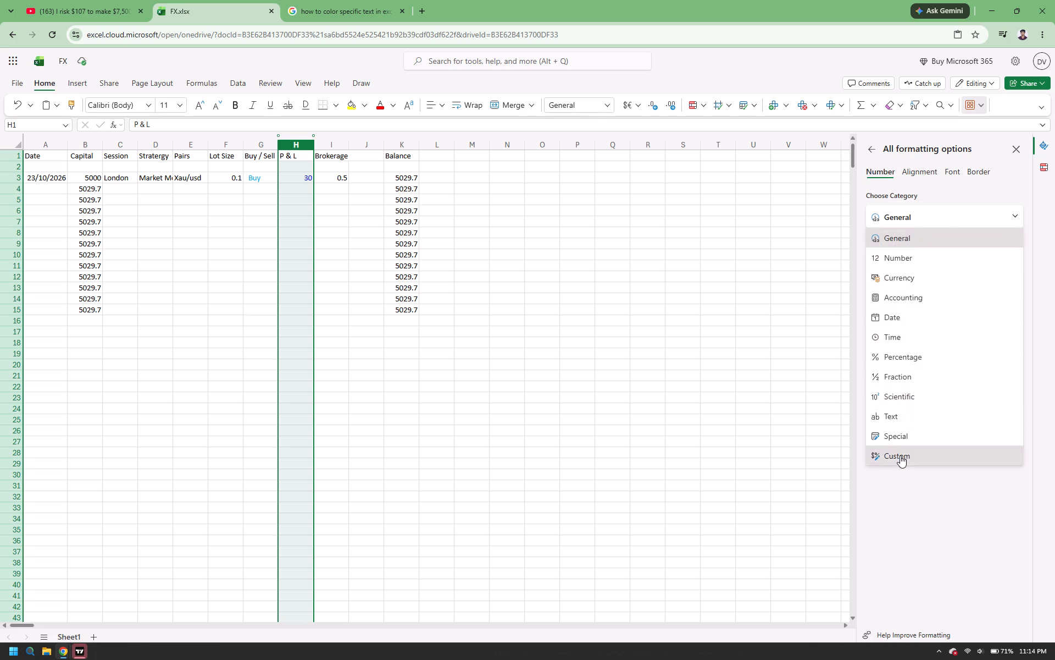
{"action": "left_click", "coordinate": [923, 216]}
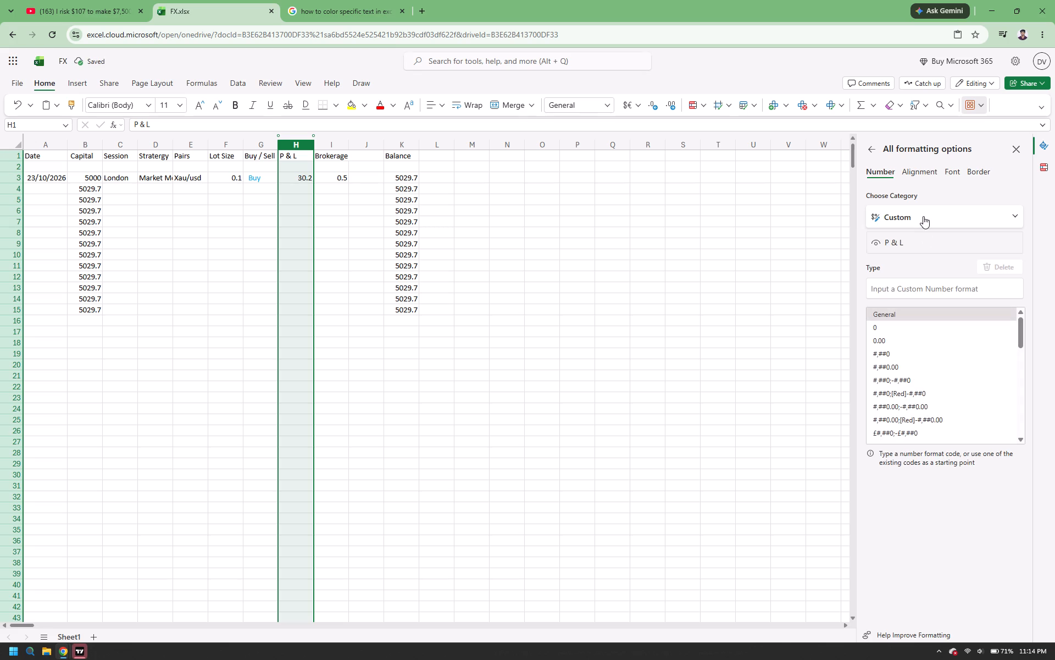
Apply the custom number format [blue]0;[red]-0 to the P & L column and close the formatting options.
{"action": "left_click", "coordinate": [920, 286]}
{"action": "key", "text": "b"}
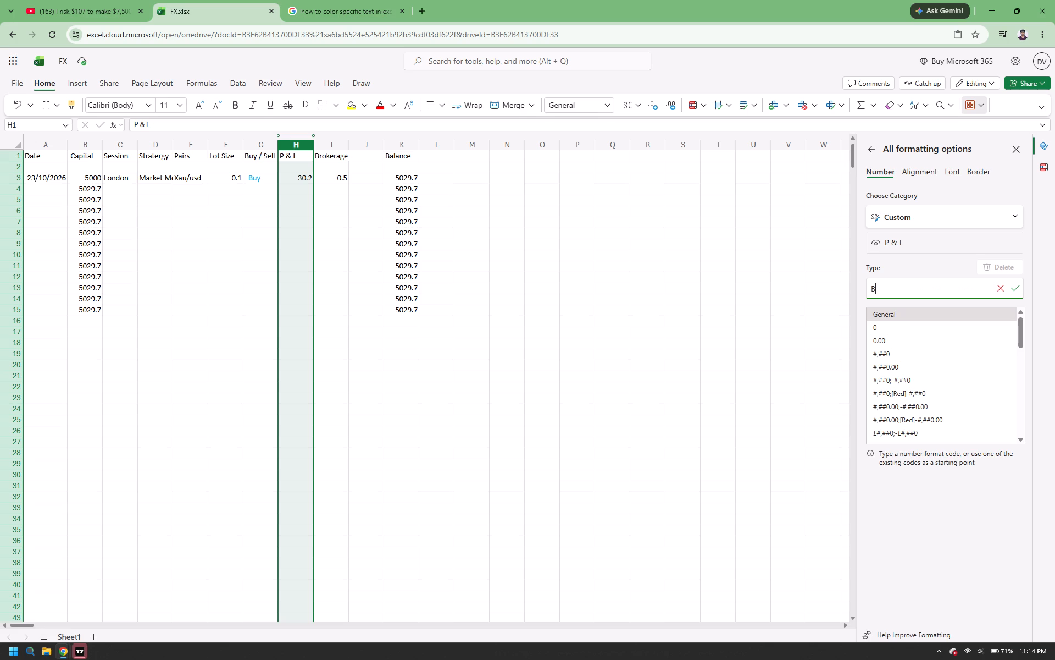
{"action": "key", "text": "BackSpace"}
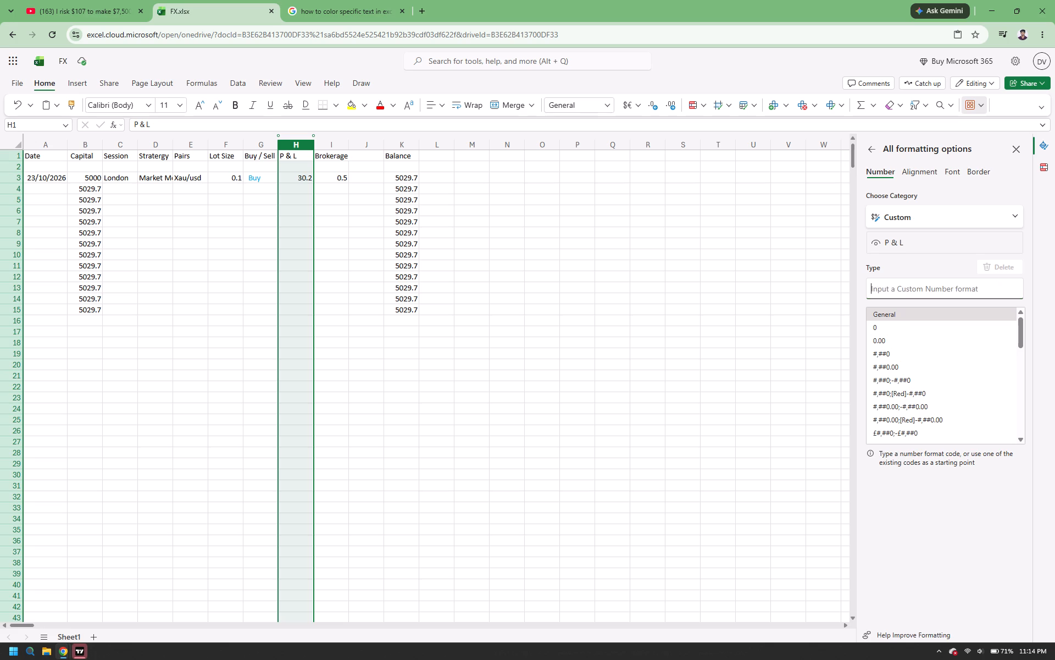
{"action": "key", "text": "bracketleft"}
{"action": "key", "text": "n"}
{"action": "key", "text": "BackSpace"}
{"action": "type", "text": "blue"}
{"action": "key", "text": "bracketright"}
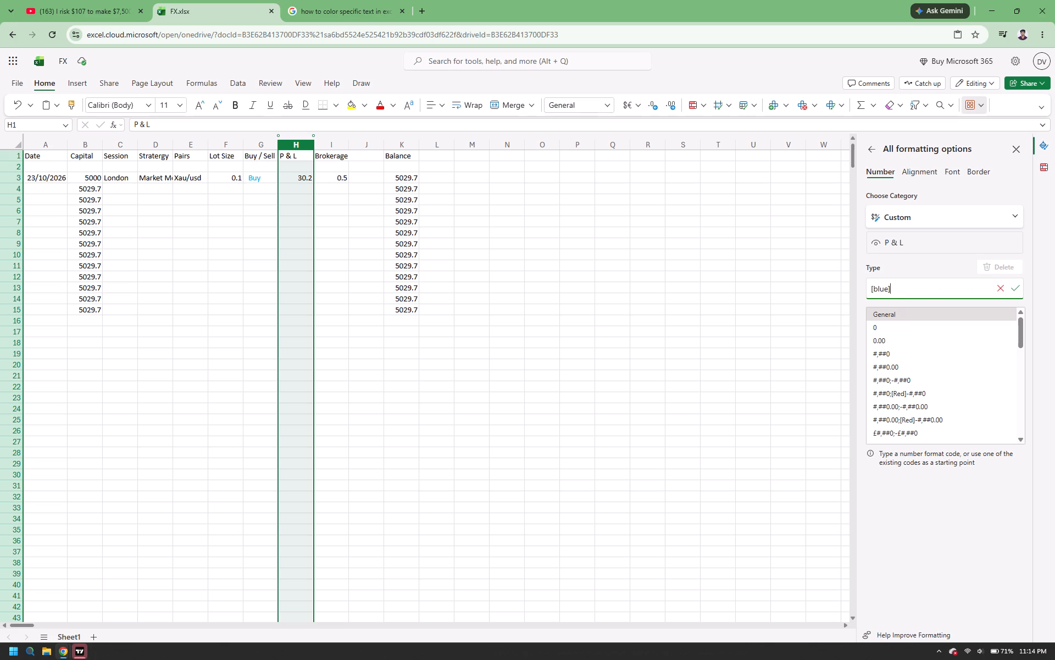
{"action": "key", "text": "0"}
{"action": "key", "text": "semicolon"}
{"action": "type", "text": "red"}
{"action": "key", "text": "bracketleft"}
{"action": "key", "text": "BackSpace"}
{"action": "key", "text": "BackSpace"}
{"action": "key", "text": "BackSpace"}
{"action": "key", "text": "BackSpace"}
{"action": "key", "text": "bracketleft"}
{"action": "type", "text": "red"}
{"action": "key", "text": "bracketright"}
{"action": "type", "text": "-0"}
{"action": "key", "text": "Return"}
{"action": "left_click", "coordinate": [1018, 294]}
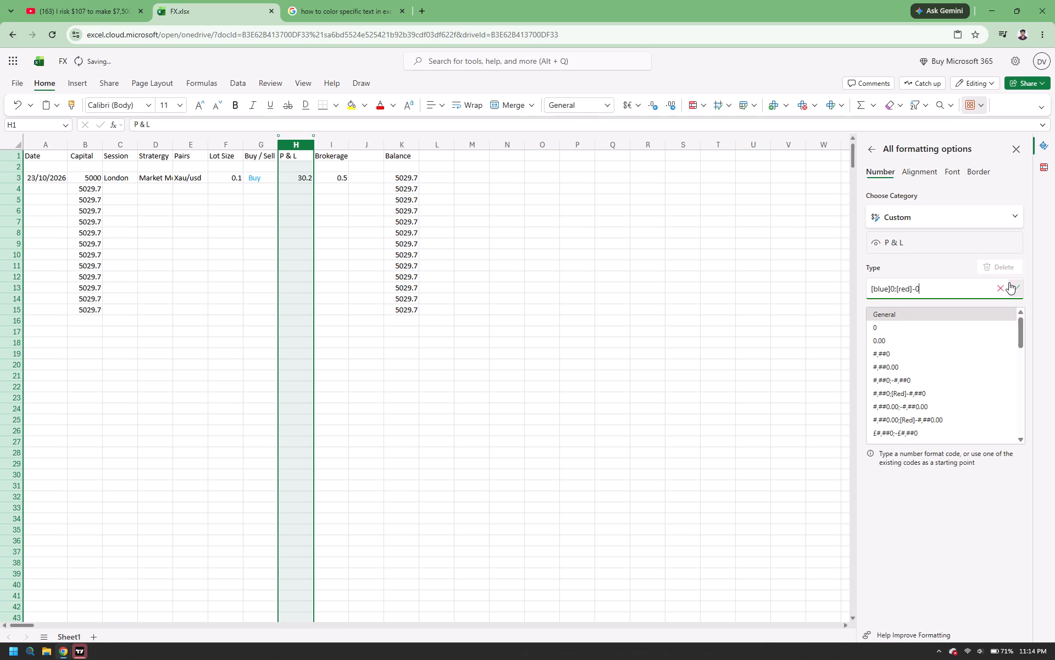
{"action": "left_click", "coordinate": [1017, 288]}
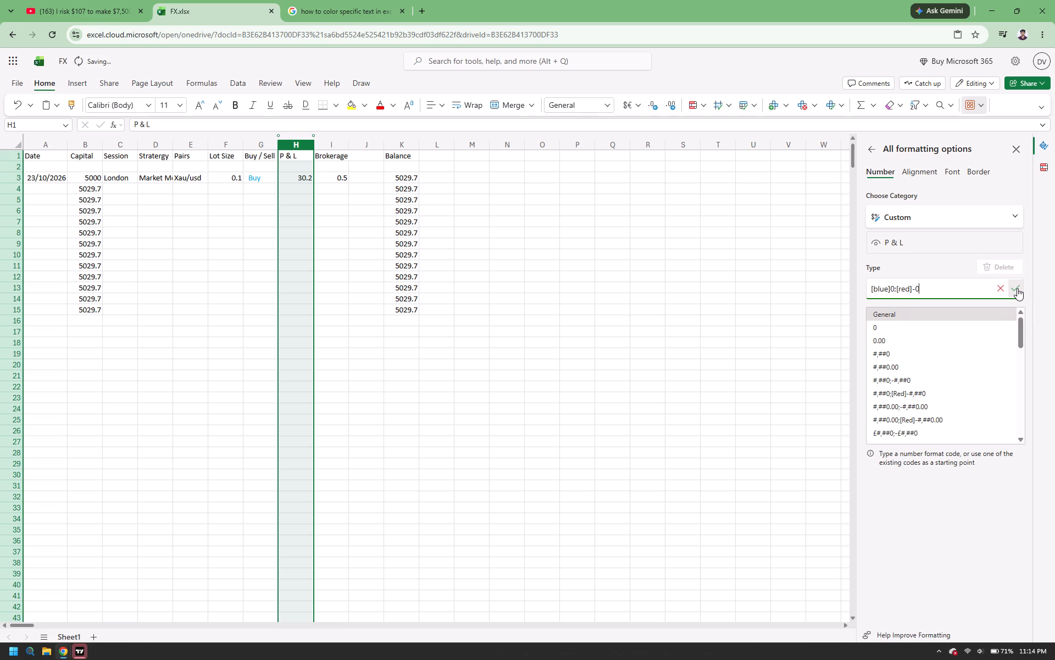
{"action": "triple_click", "coordinate": [1017, 288]}
{"action": "triple_click", "coordinate": [1017, 288]}
{"action": "scroll", "coordinate": [1017, 288], "scroll_direction": "down", "scroll_amount": 2}
{"action": "scroll", "coordinate": [971, 331], "scroll_direction": "down", "scroll_amount": 3}
{"action": "scroll", "coordinate": [971, 331], "scroll_direction": "up", "scroll_amount": 4}
{"action": "scroll", "coordinate": [971, 331], "scroll_direction": "down", "scroll_amount": 7}
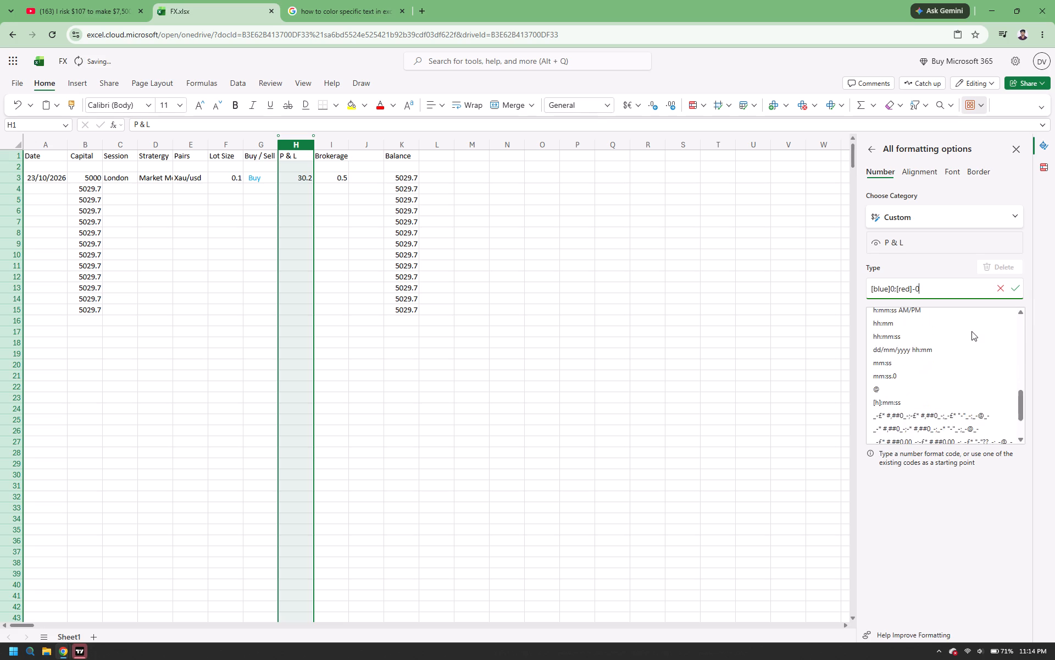
{"action": "scroll", "coordinate": [971, 331], "scroll_direction": "down", "scroll_amount": 3}
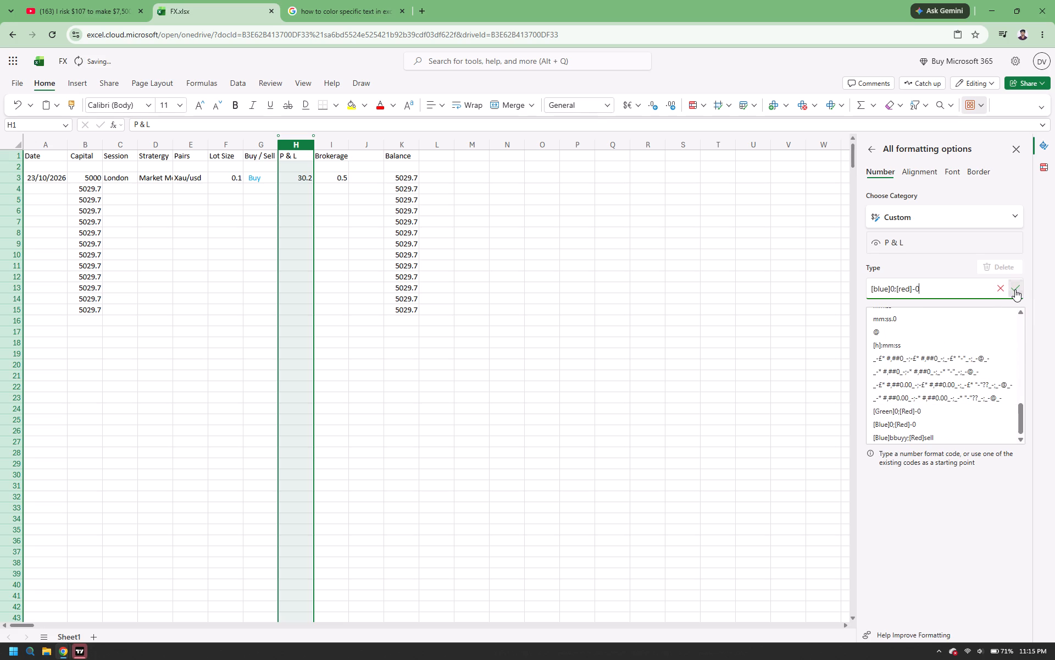
{"action": "triple_click", "coordinate": [1015, 289]}
{"action": "triple_click", "coordinate": [1015, 289]}
{"action": "triple_click", "coordinate": [1015, 289]}
{"action": "left_click", "coordinate": [1015, 289]}
{"action": "left_click", "coordinate": [998, 289]}
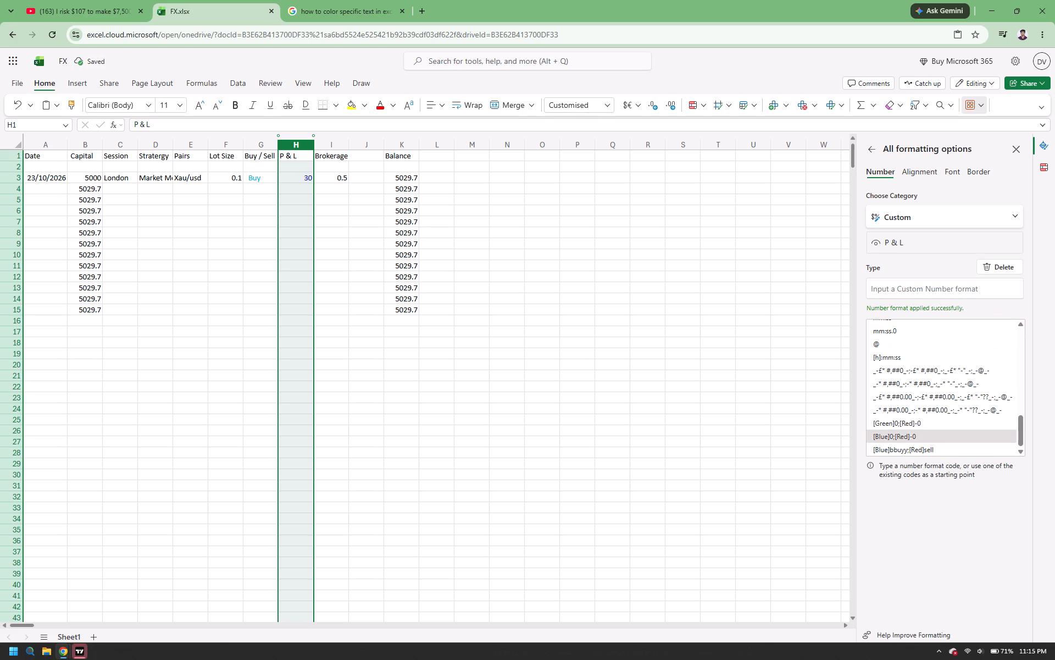
{"action": "left_click", "coordinate": [1018, 149]}
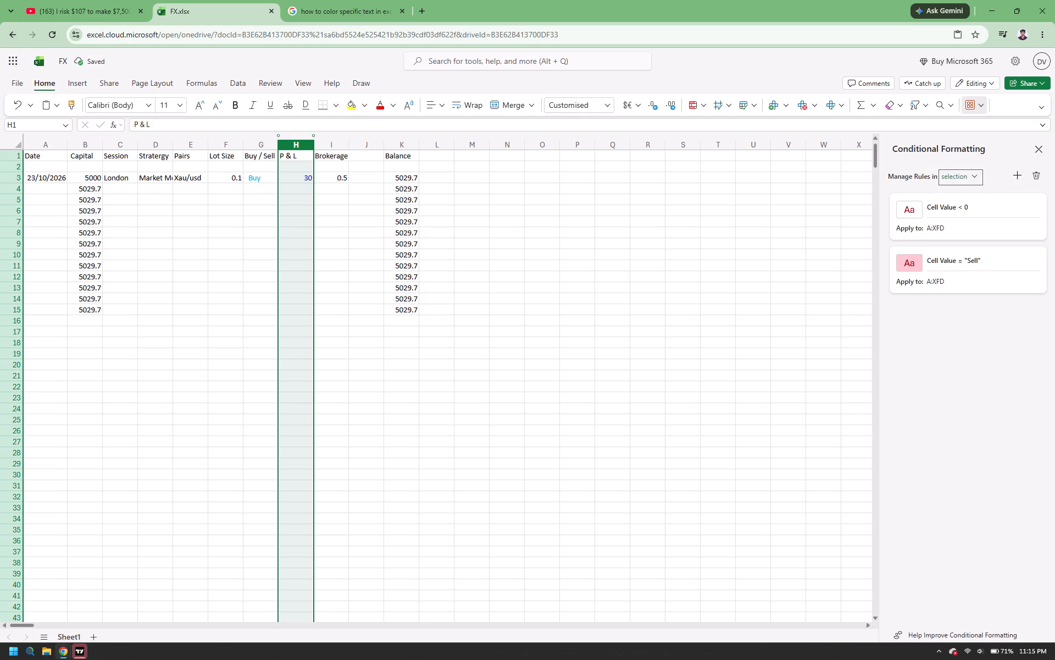
Test the P & L column's colour format below the table by entering 9 in cell H28 and -8 in H29.
{"action": "double_click", "coordinate": [306, 187]}
{"action": "double_click", "coordinate": [294, 452]}
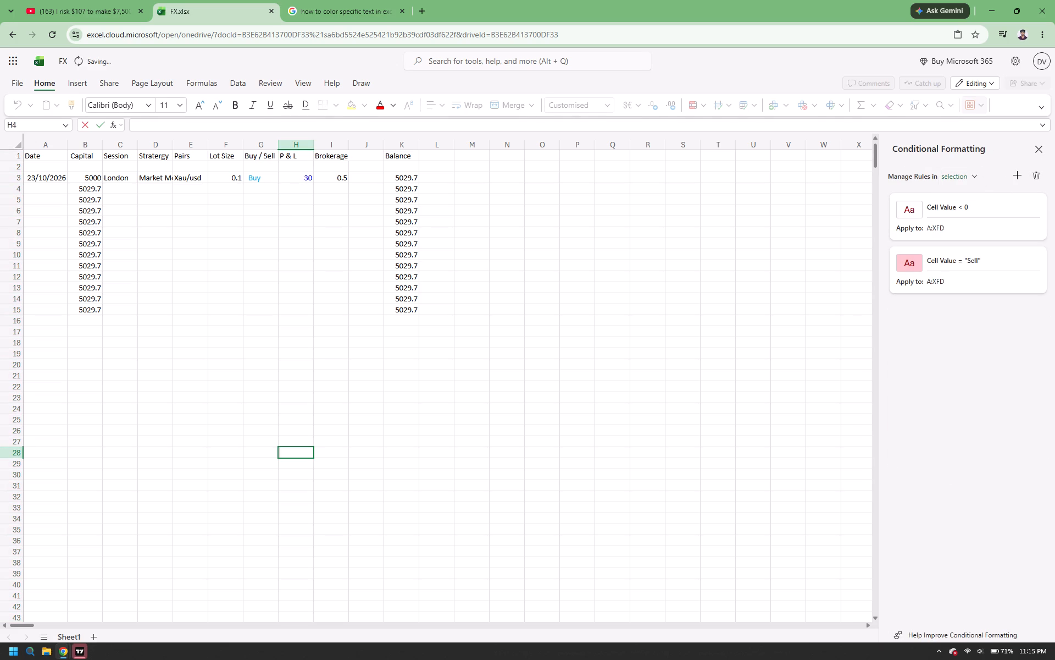
{"action": "key", "text": "9"}
{"action": "key", "text": "Return"}
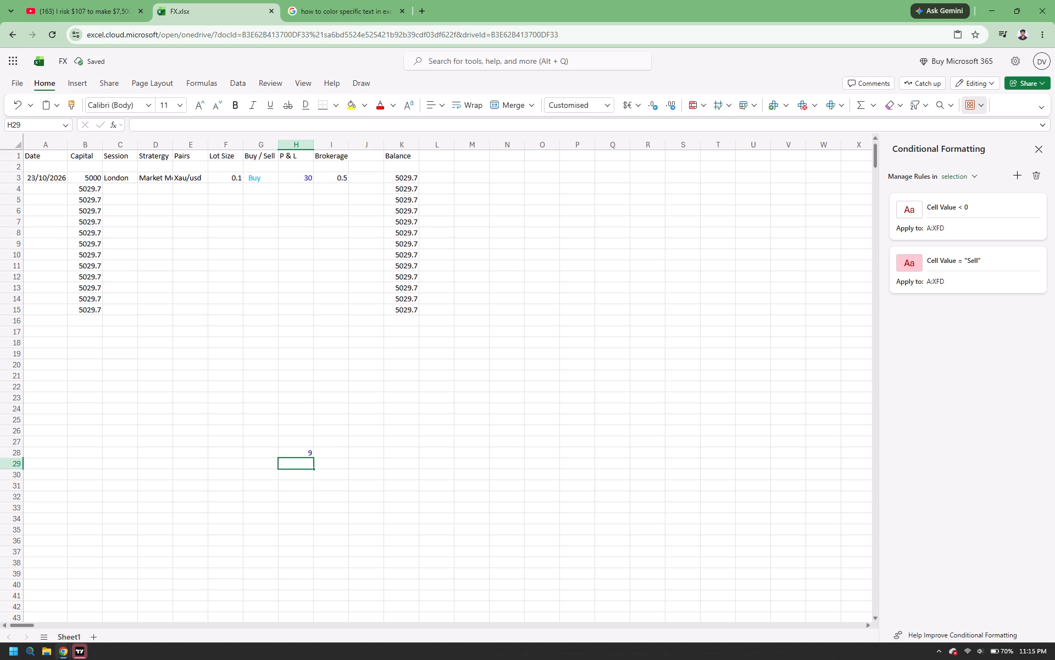
{"action": "key", "text": "minus"}
{"action": "key", "text": "8"}
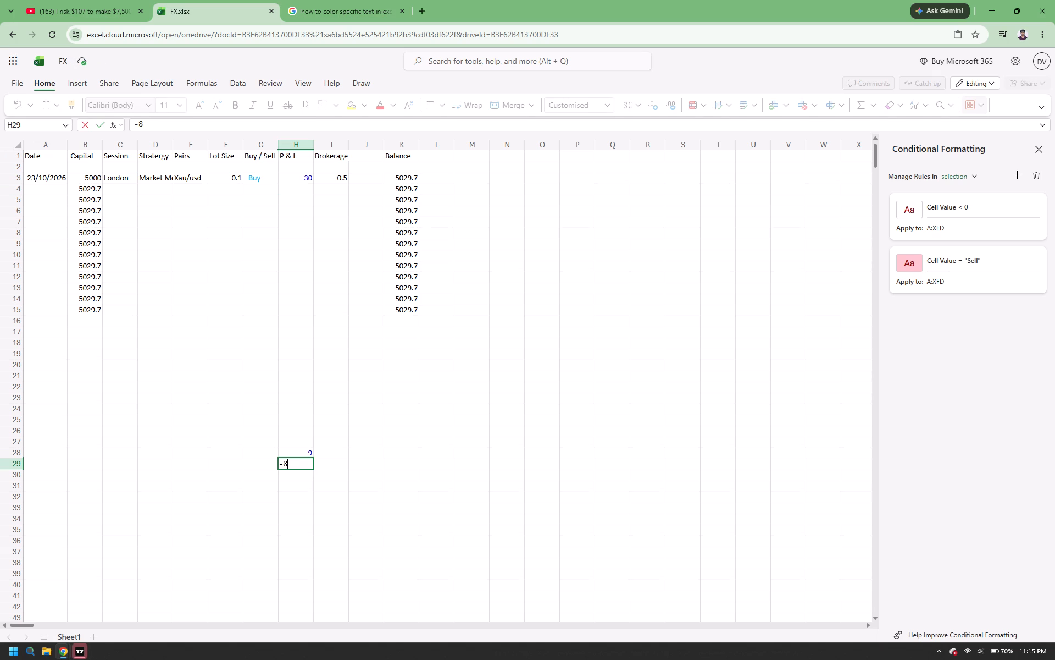
{"action": "key", "text": "Return"}
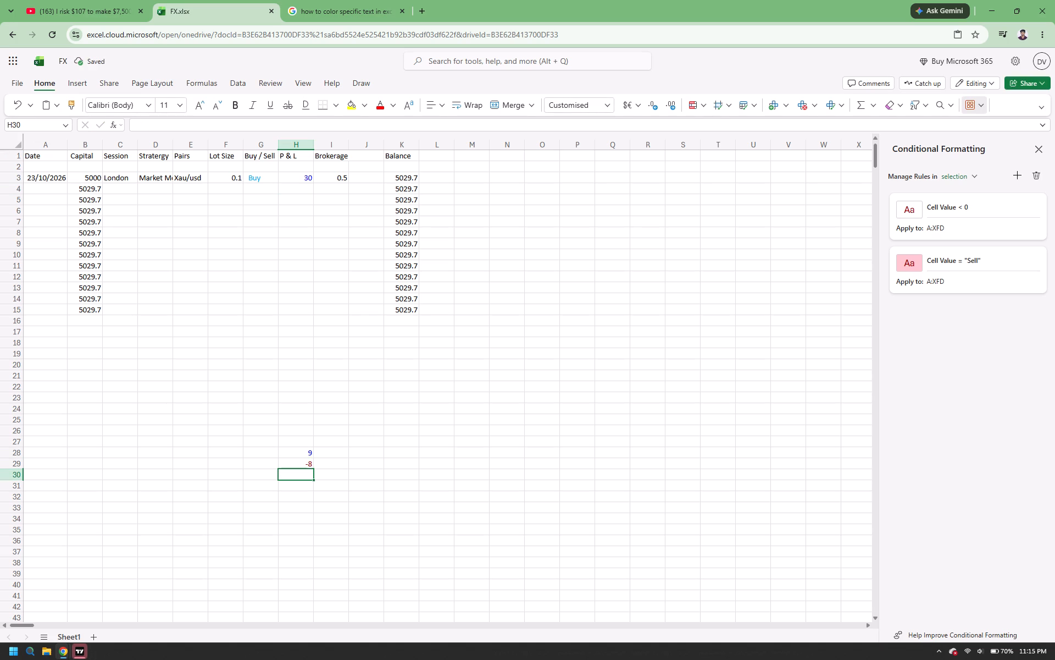
Test the negative-value colouring within the table by entering -8 in cell H9 of the P & L column.
{"action": "left_click", "coordinate": [301, 245]}
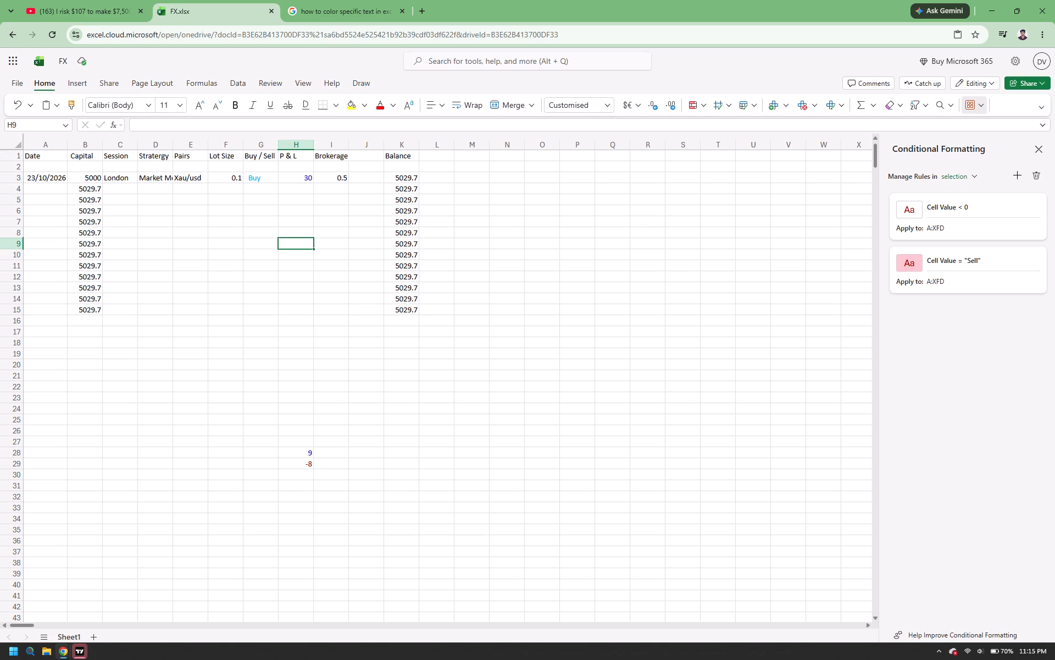
{"action": "key", "text": "minus"}
{"action": "key", "text": "8"}
{"action": "key", "text": "Return"}
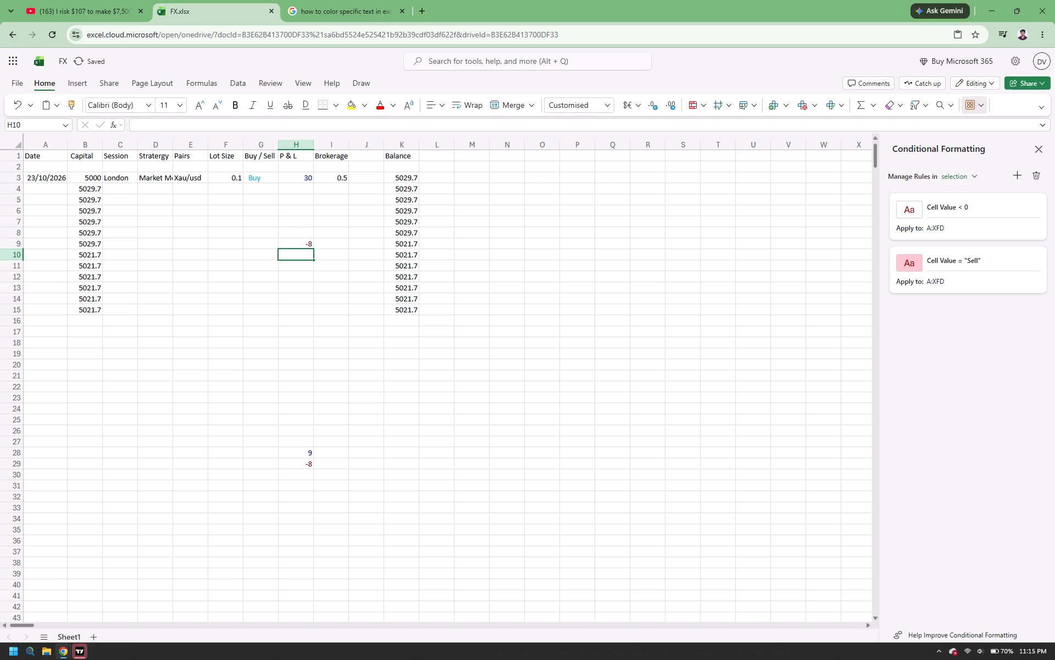
Clear the test values from cells H29, H28 and H9 in the P & L column.
{"action": "left_click_drag", "start_coordinate": [299, 289], "coordinate": [319, 421]}
{"action": "double_click", "coordinate": [308, 466]}
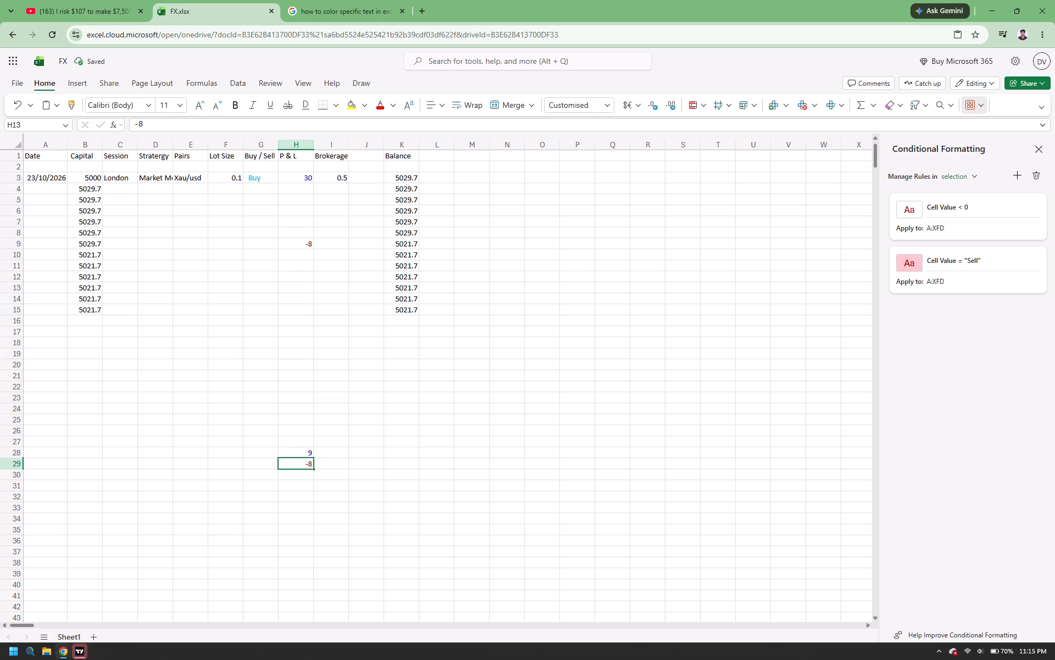
{"action": "double_click", "coordinate": [310, 465]}
{"action": "key", "text": "BackSpace"}
{"action": "key", "text": "BackSpace"}
{"action": "key", "text": "BackSpace"}
{"action": "key", "text": "BackSpace"}
{"action": "key", "text": "BackSpace"}
{"action": "key", "text": "BackSpace"}
{"action": "key", "text": "BackSpace"}
{"action": "key", "text": "BackSpace"}
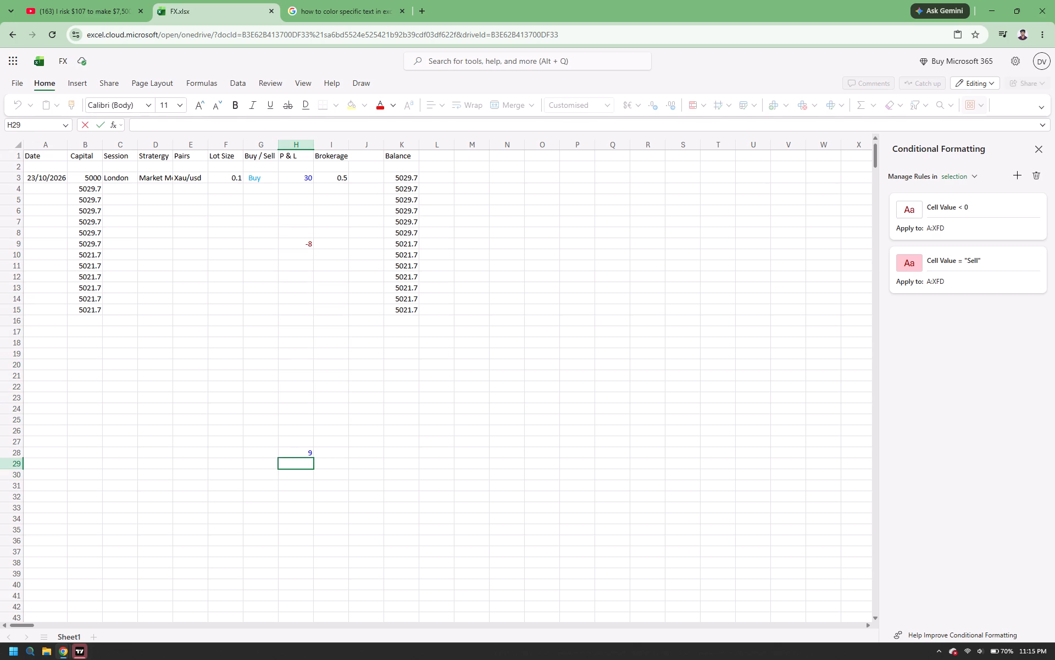
{"action": "left_click", "coordinate": [312, 453]}
{"action": "key", "text": "BackSpace"}
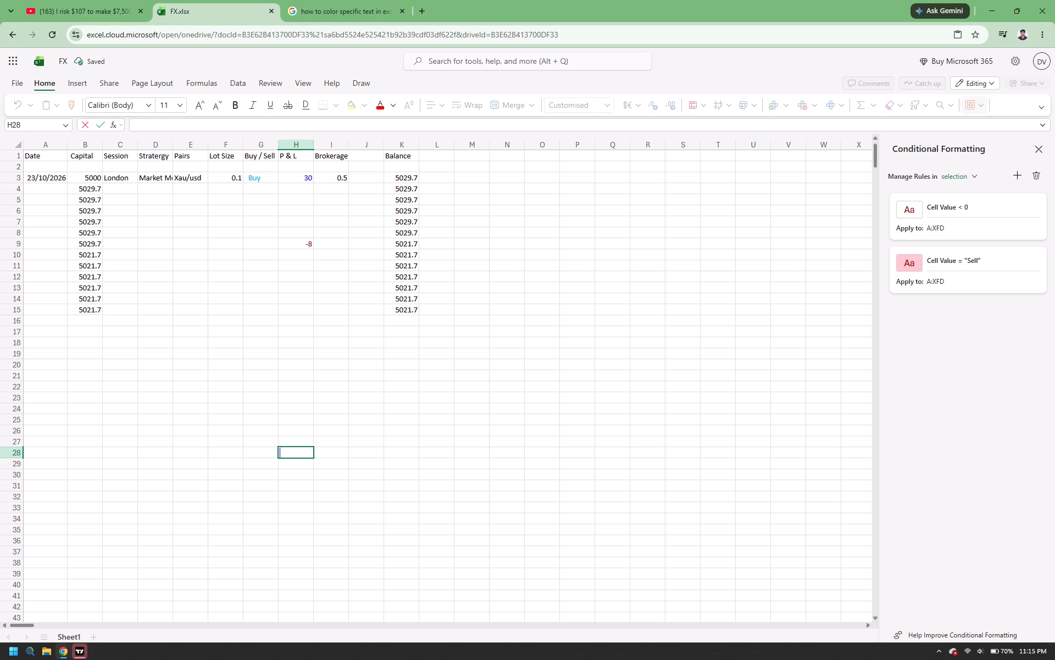
{"action": "double_click", "coordinate": [307, 244]}
{"action": "key", "text": "BackSpace"}
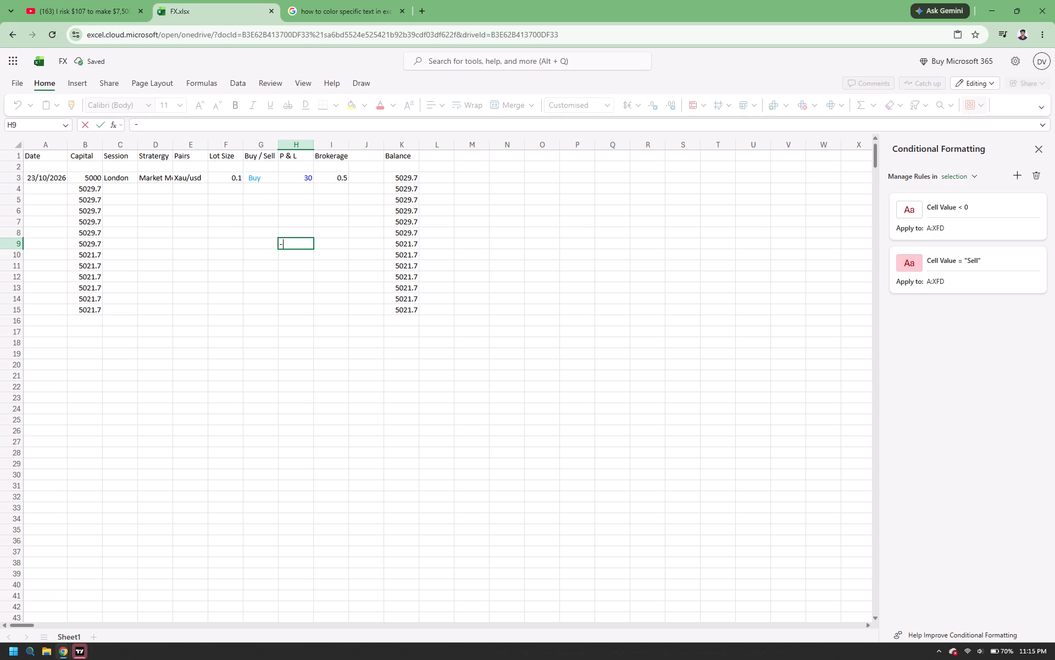
{"action": "key", "text": "BackSpace"}
{"action": "left_click", "coordinate": [307, 244]}
Enter -4 in cell H7 of the P & L column to test the negative-value colouring.
{"action": "double_click", "coordinate": [303, 227]}
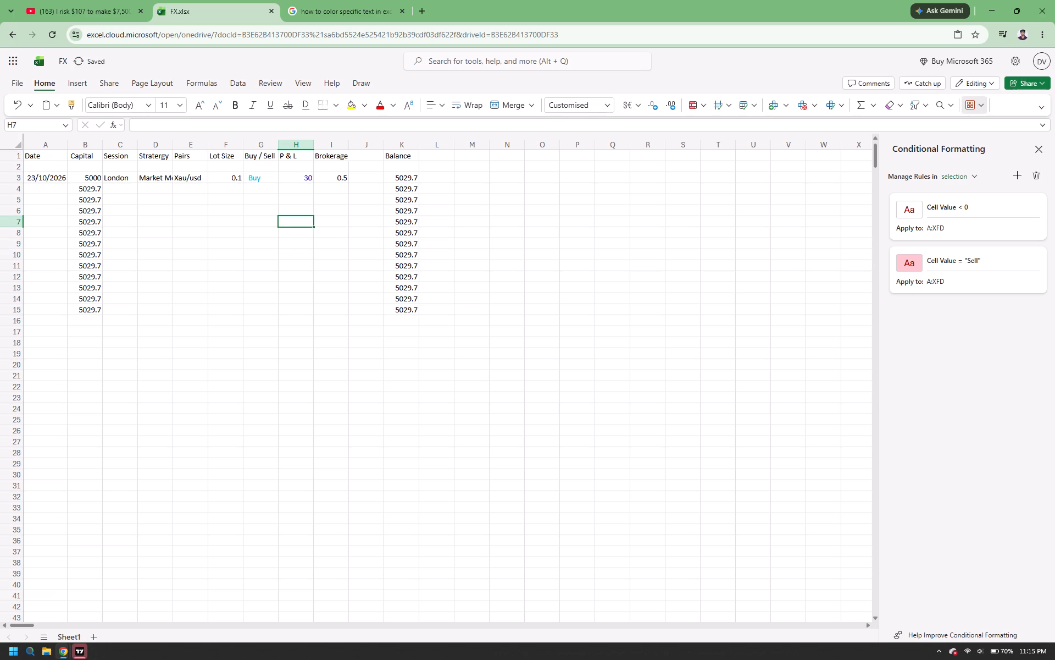
{"action": "type", "text": "-4"}
{"action": "key", "text": "Return"}
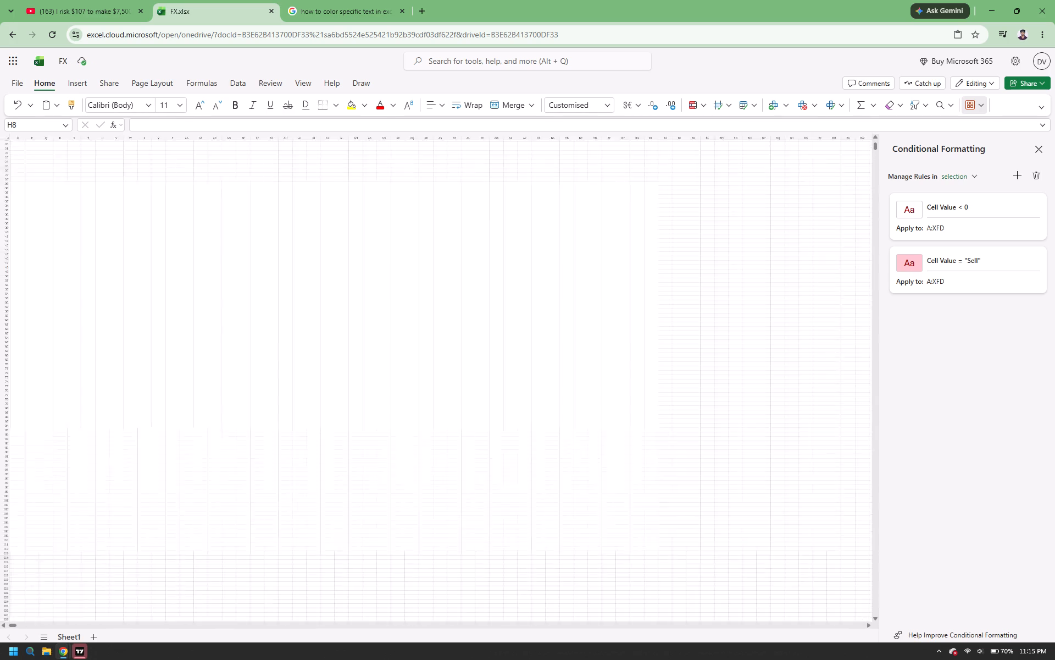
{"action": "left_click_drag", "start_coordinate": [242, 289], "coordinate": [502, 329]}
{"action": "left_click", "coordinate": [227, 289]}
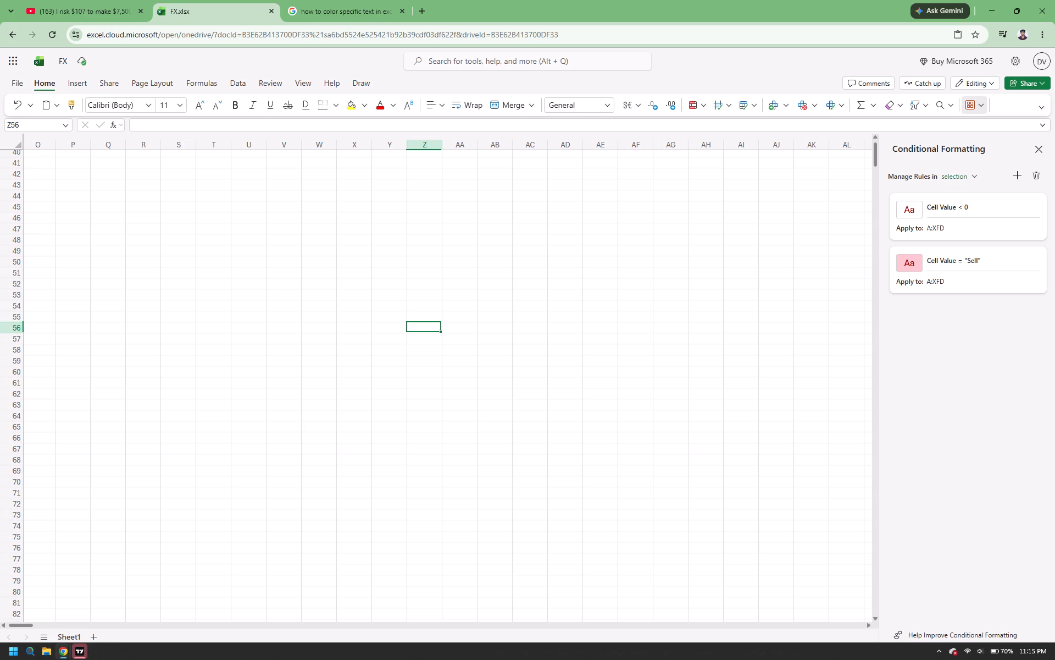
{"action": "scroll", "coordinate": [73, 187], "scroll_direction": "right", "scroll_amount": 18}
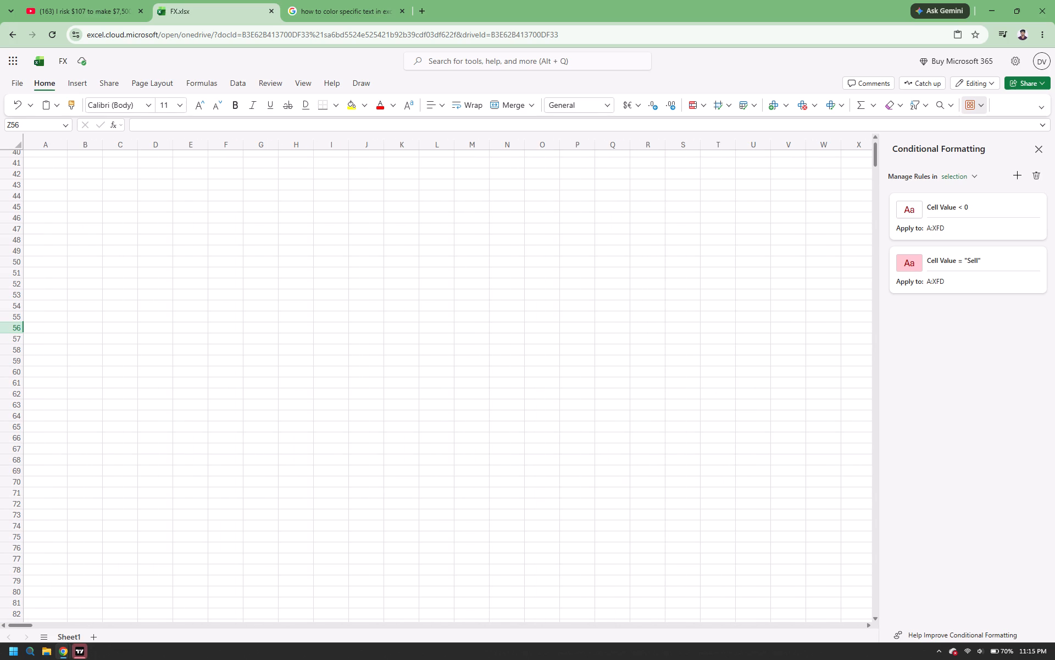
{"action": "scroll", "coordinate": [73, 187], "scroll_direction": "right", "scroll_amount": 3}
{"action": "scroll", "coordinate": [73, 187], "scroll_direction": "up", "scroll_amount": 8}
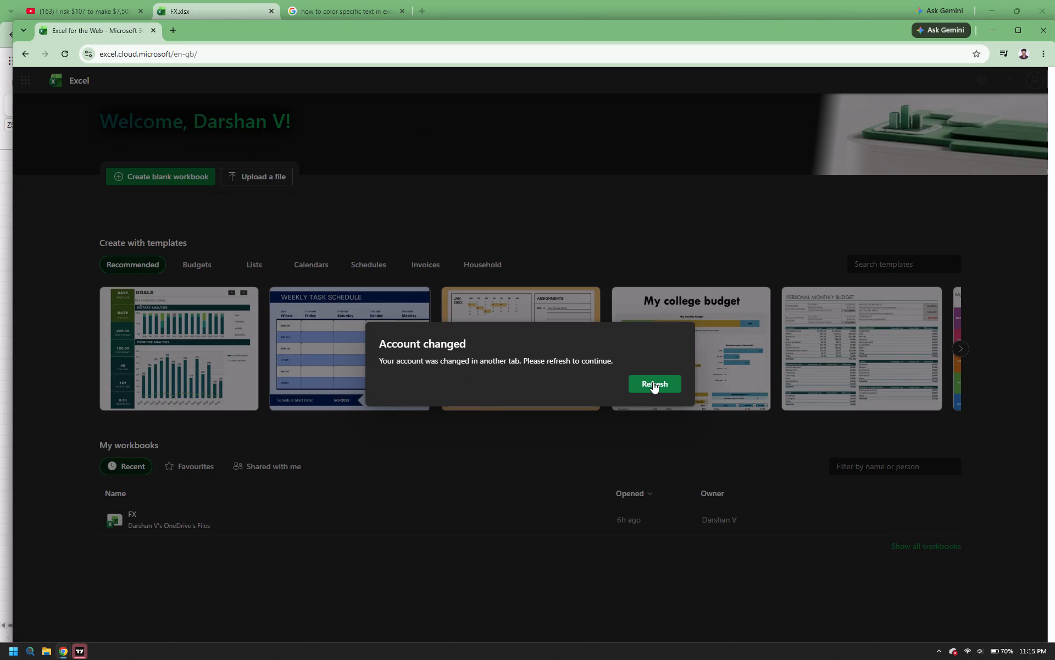
Refresh the Excel home page in the other browser window after the account change and close that window.
{"action": "left_click", "coordinate": [668, 386]}
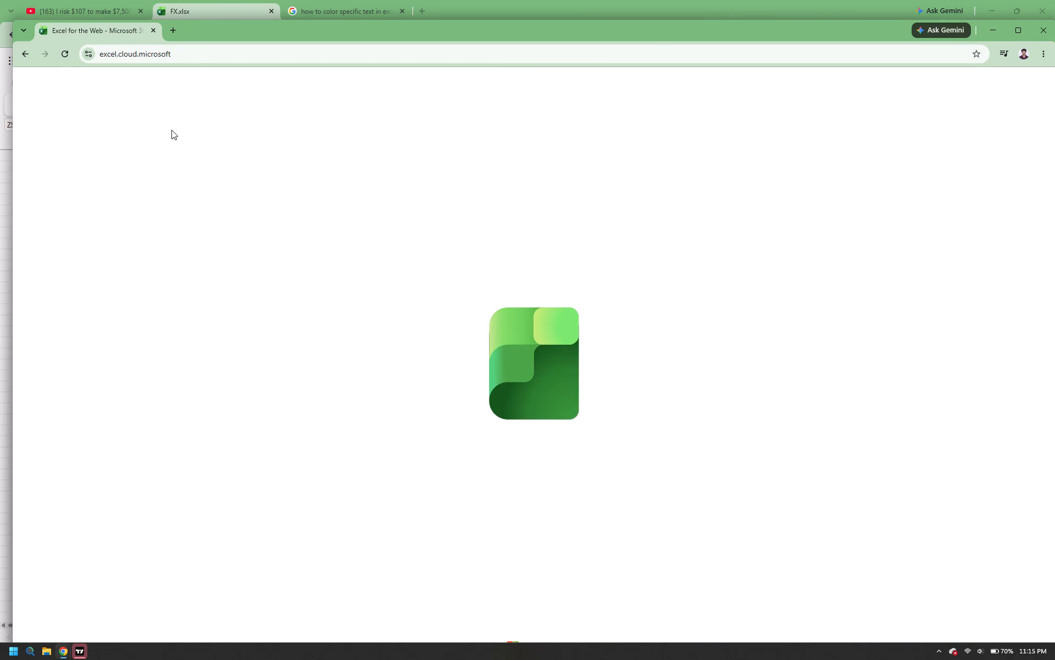
{"action": "left_click", "coordinate": [1053, 37]}
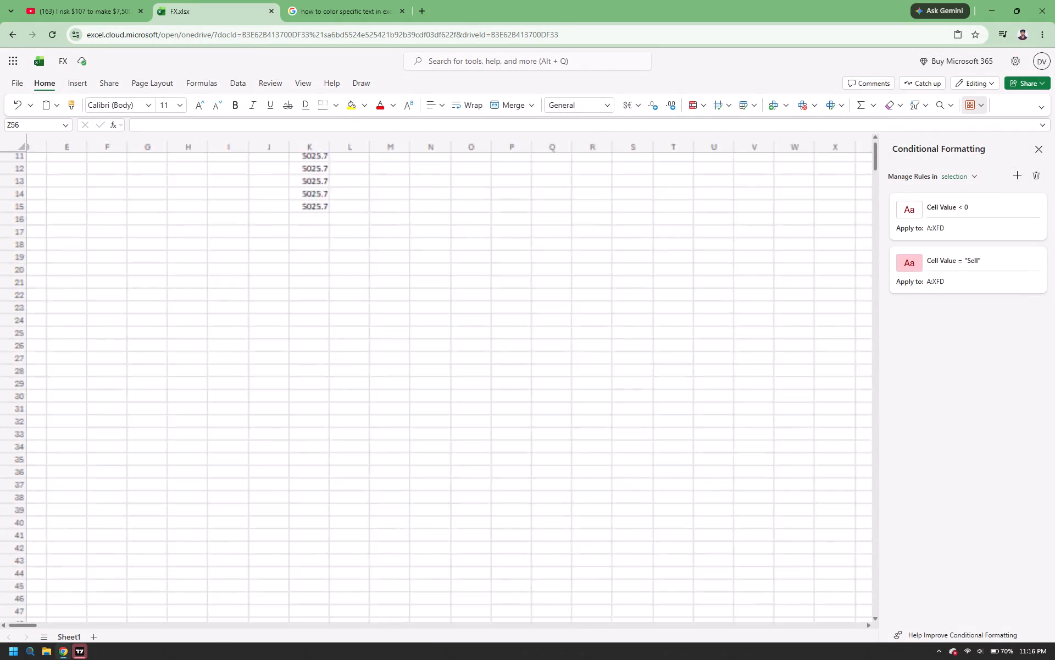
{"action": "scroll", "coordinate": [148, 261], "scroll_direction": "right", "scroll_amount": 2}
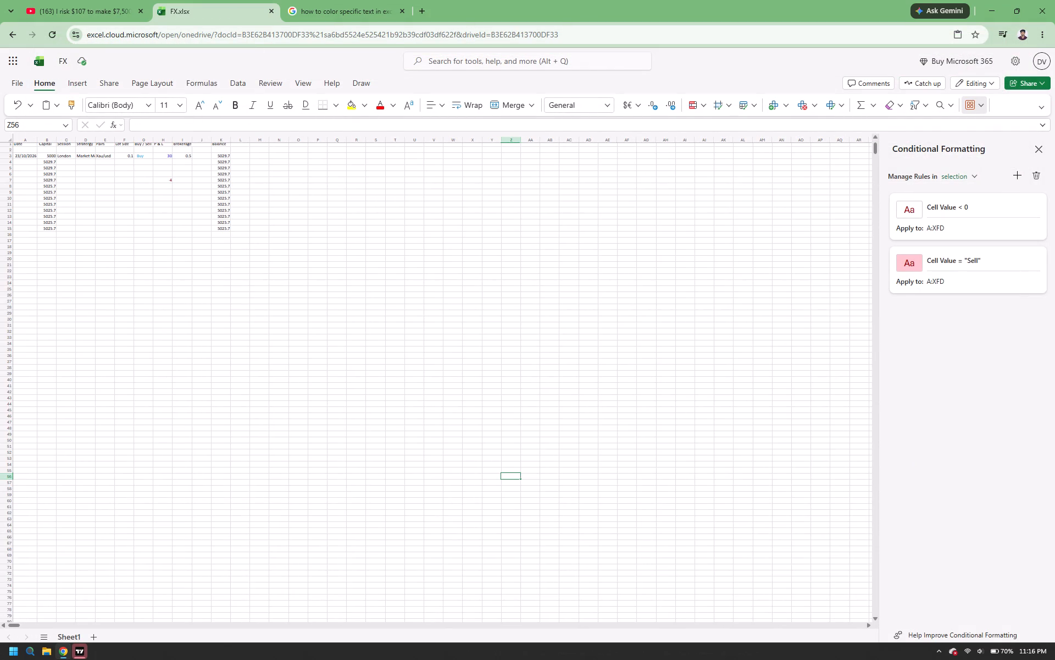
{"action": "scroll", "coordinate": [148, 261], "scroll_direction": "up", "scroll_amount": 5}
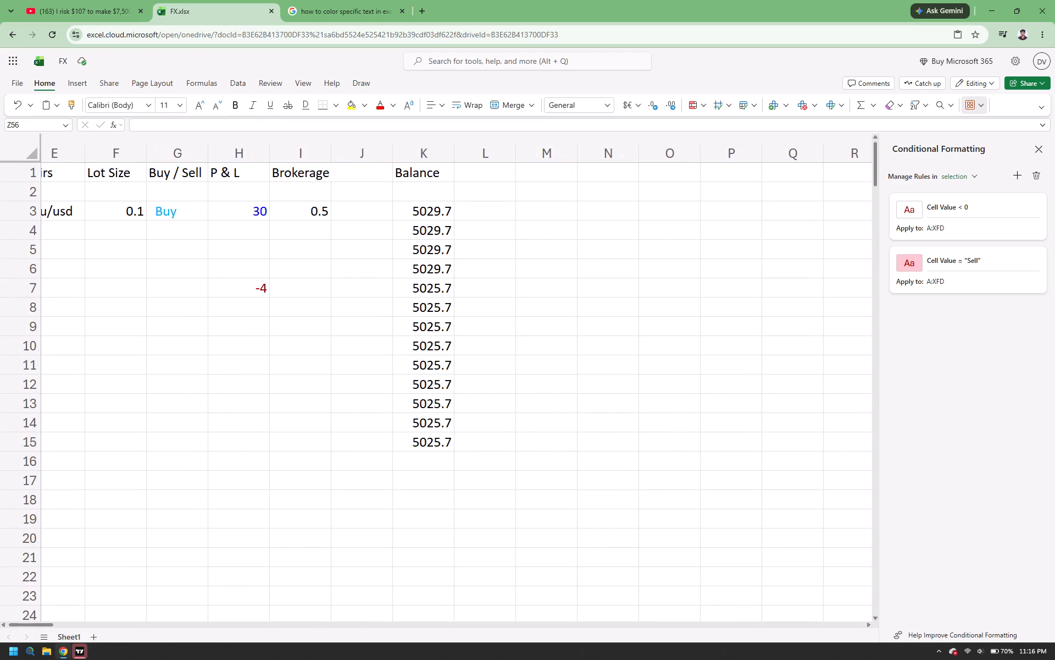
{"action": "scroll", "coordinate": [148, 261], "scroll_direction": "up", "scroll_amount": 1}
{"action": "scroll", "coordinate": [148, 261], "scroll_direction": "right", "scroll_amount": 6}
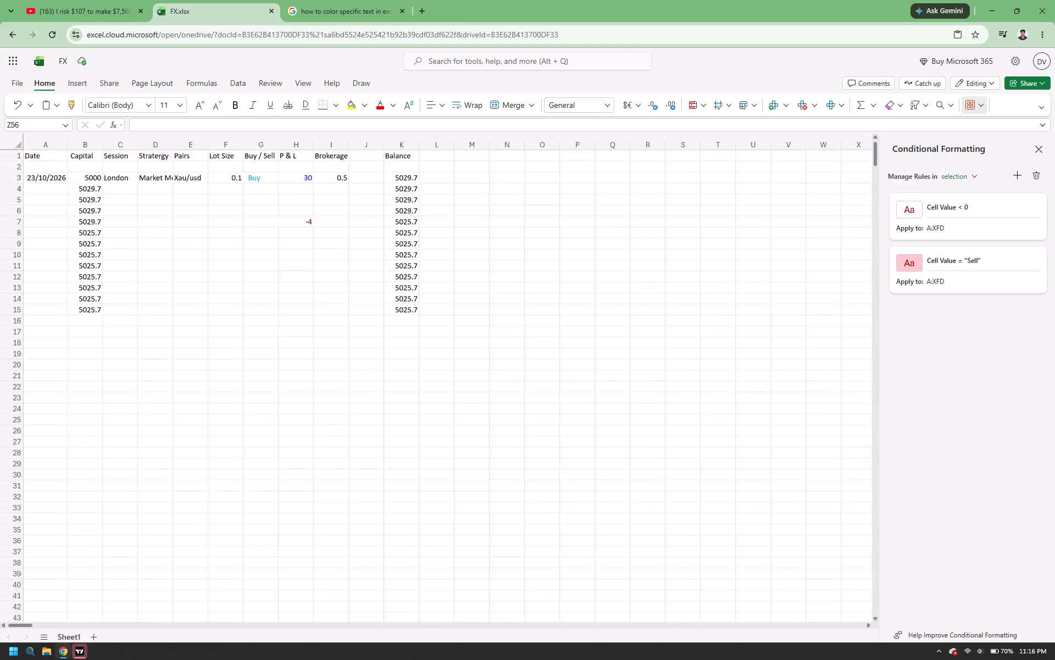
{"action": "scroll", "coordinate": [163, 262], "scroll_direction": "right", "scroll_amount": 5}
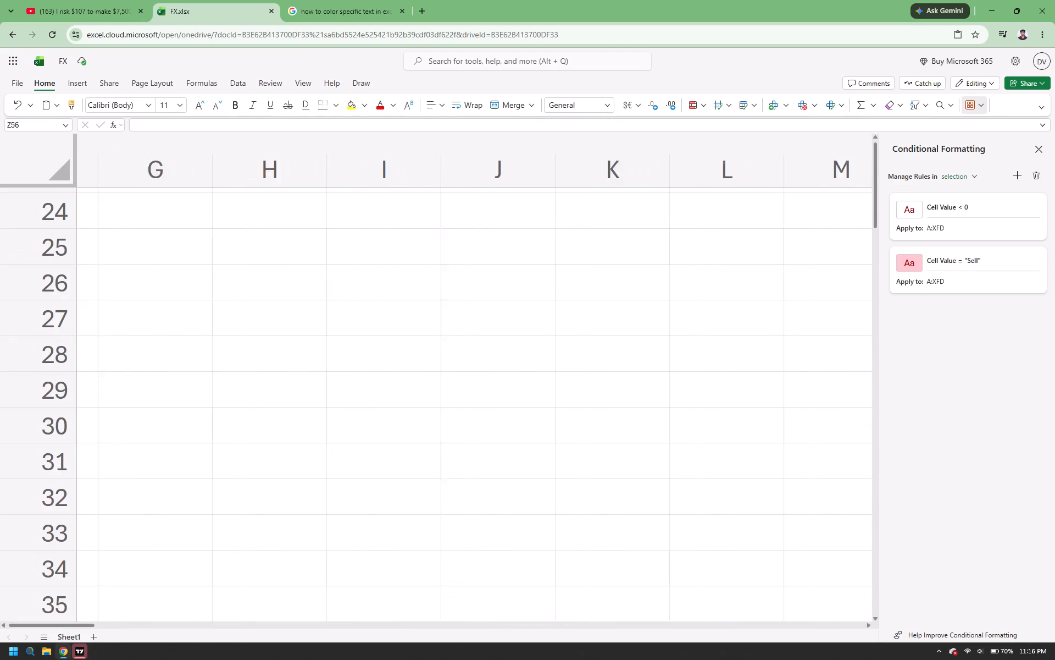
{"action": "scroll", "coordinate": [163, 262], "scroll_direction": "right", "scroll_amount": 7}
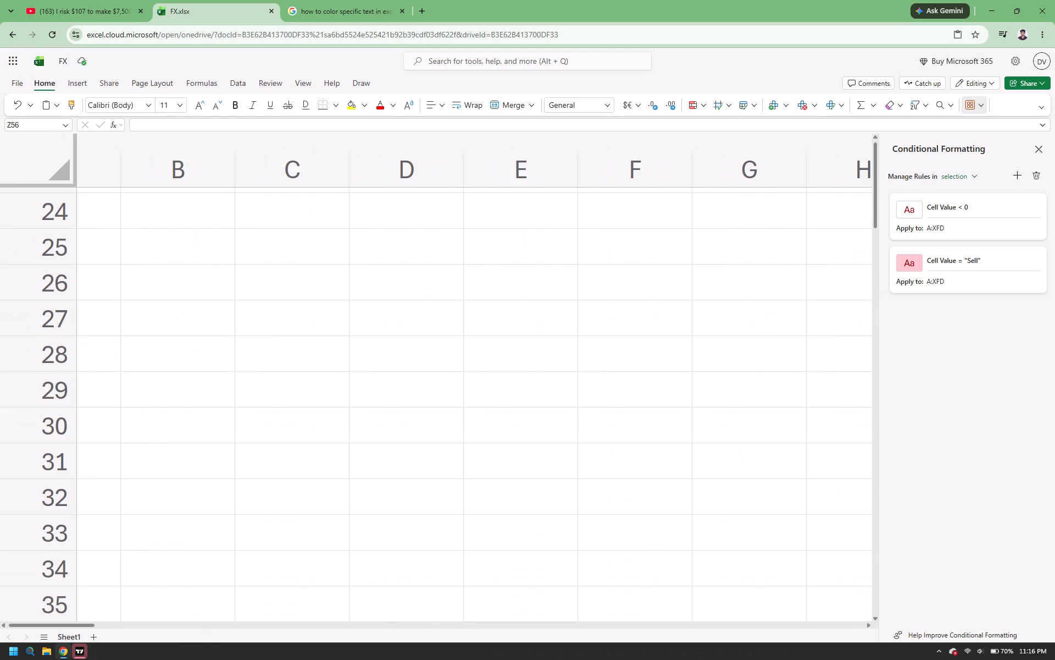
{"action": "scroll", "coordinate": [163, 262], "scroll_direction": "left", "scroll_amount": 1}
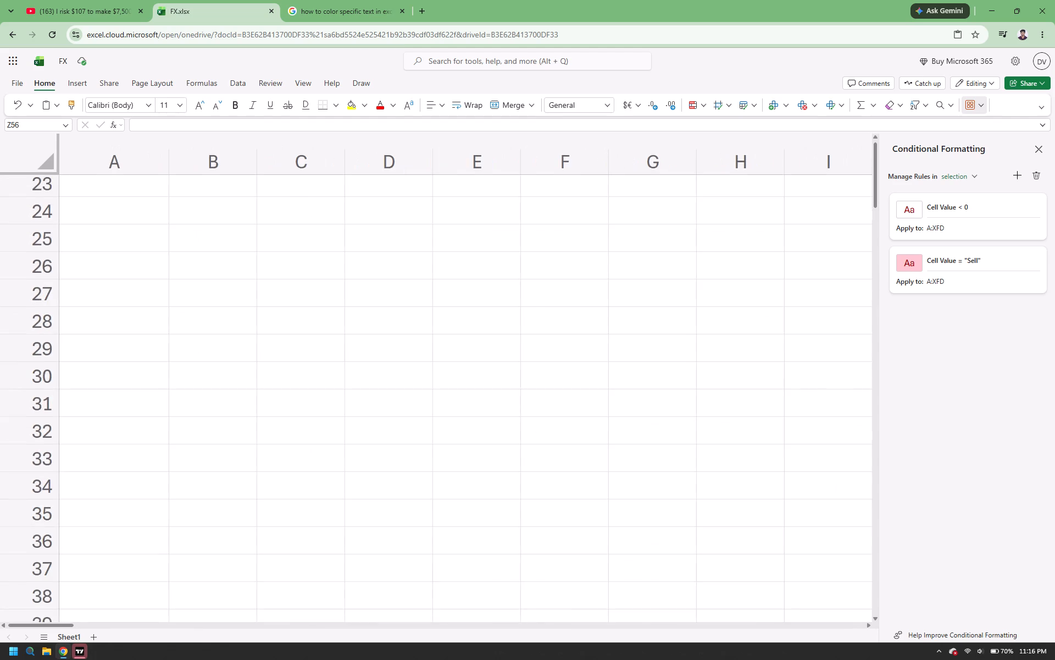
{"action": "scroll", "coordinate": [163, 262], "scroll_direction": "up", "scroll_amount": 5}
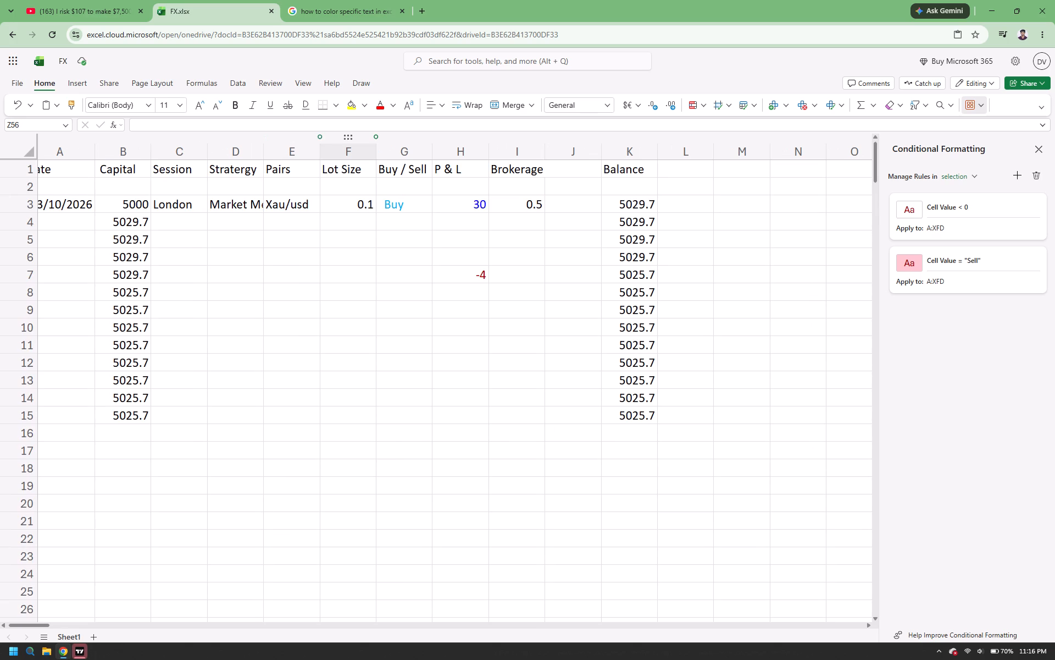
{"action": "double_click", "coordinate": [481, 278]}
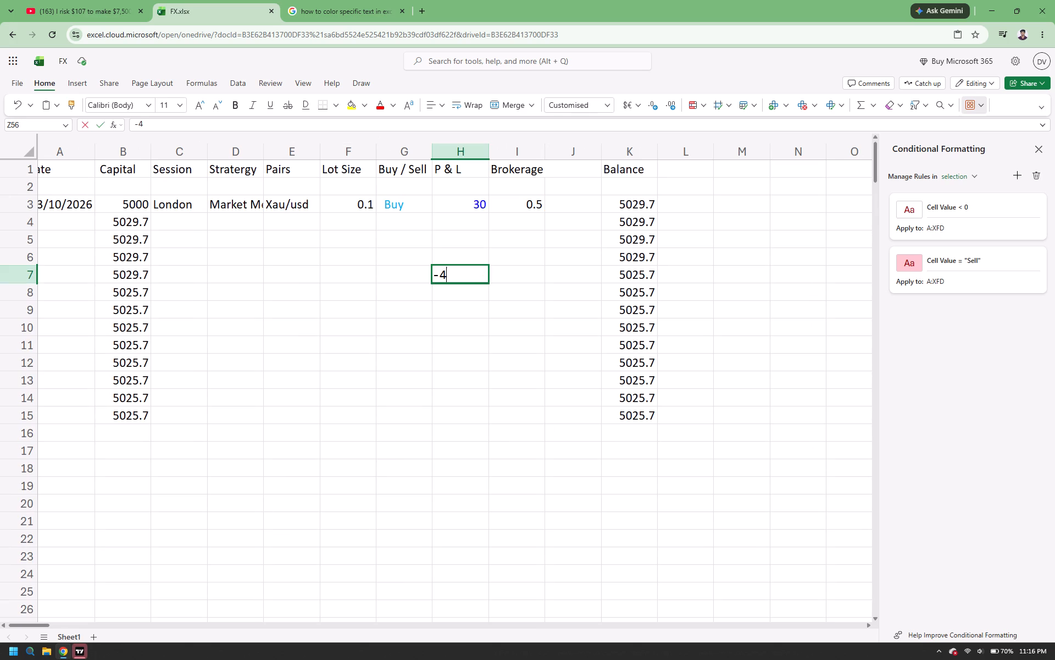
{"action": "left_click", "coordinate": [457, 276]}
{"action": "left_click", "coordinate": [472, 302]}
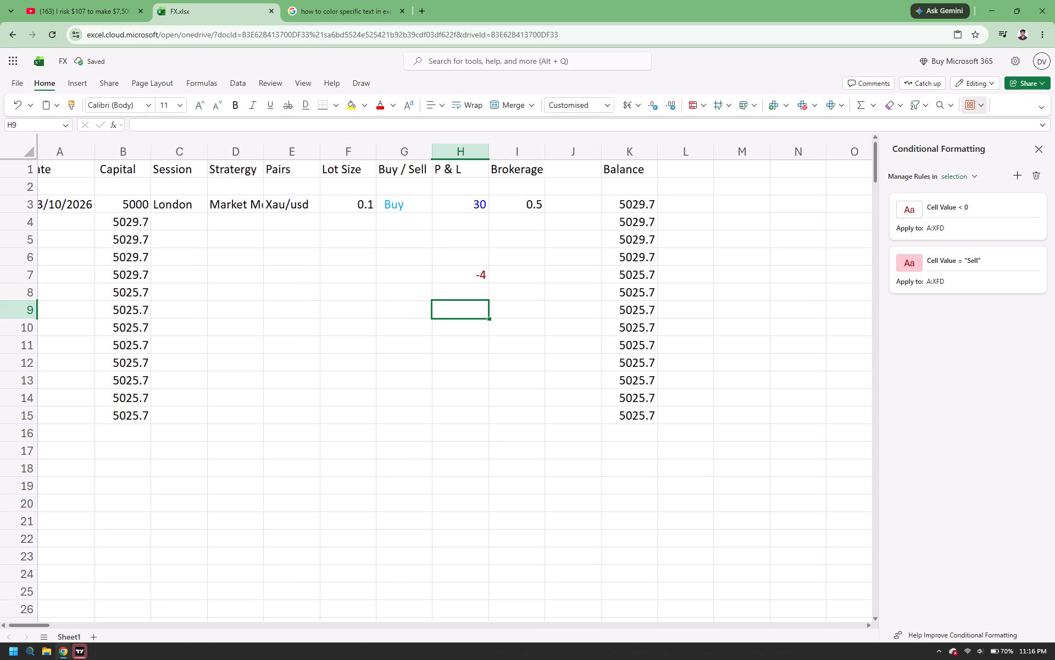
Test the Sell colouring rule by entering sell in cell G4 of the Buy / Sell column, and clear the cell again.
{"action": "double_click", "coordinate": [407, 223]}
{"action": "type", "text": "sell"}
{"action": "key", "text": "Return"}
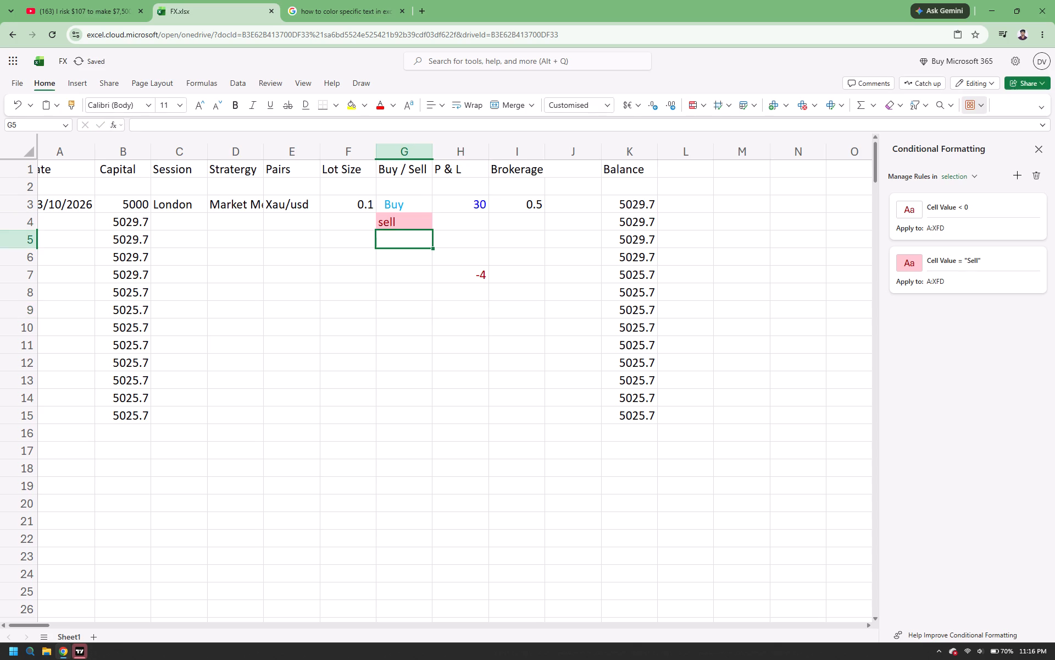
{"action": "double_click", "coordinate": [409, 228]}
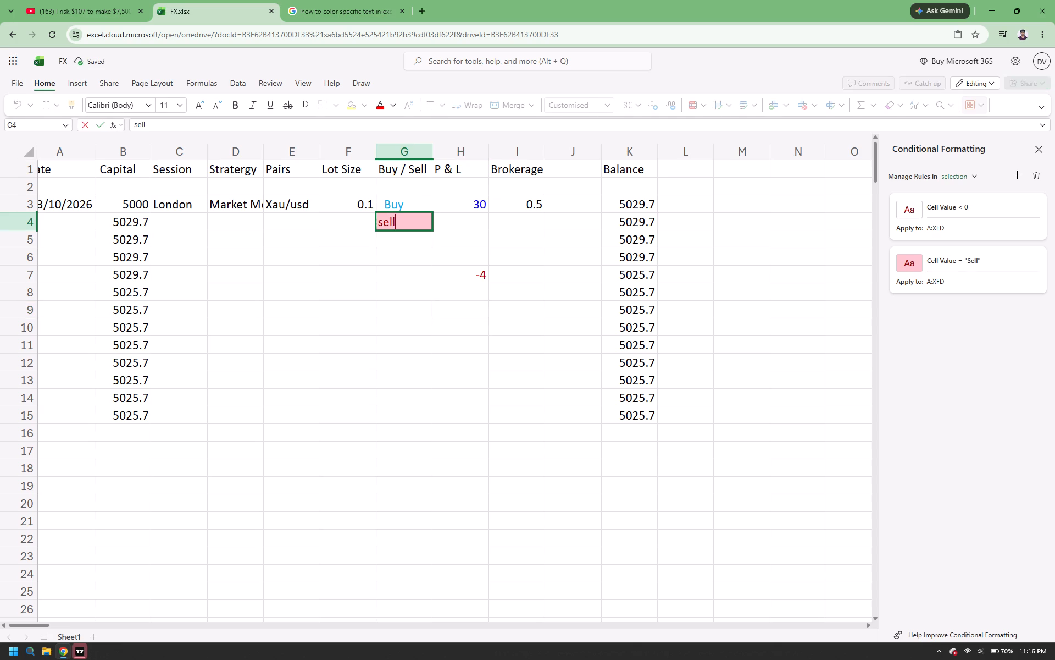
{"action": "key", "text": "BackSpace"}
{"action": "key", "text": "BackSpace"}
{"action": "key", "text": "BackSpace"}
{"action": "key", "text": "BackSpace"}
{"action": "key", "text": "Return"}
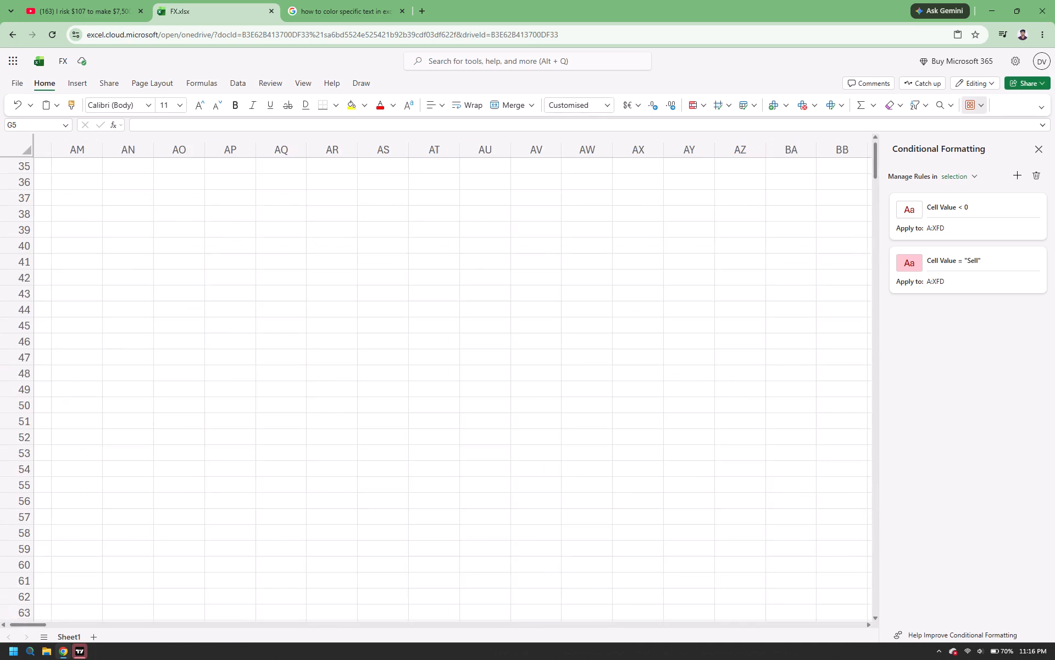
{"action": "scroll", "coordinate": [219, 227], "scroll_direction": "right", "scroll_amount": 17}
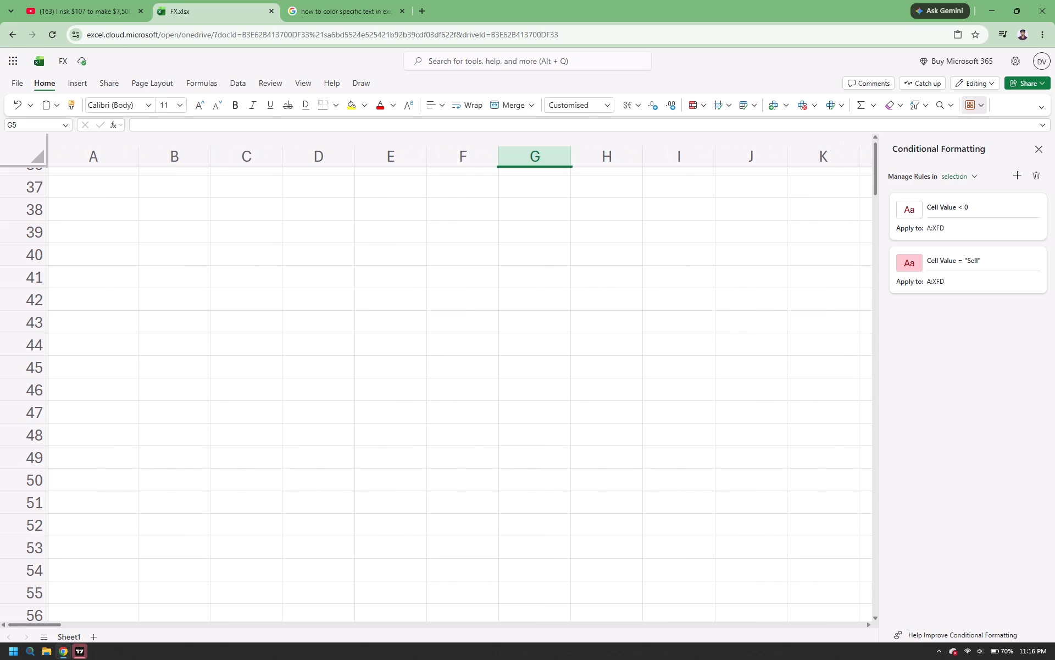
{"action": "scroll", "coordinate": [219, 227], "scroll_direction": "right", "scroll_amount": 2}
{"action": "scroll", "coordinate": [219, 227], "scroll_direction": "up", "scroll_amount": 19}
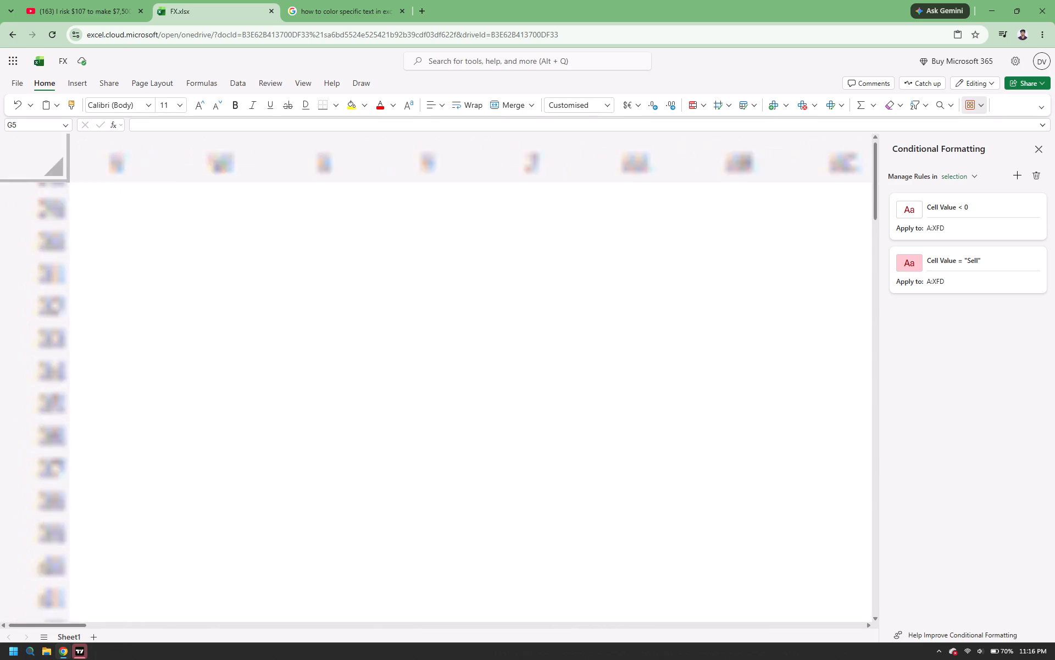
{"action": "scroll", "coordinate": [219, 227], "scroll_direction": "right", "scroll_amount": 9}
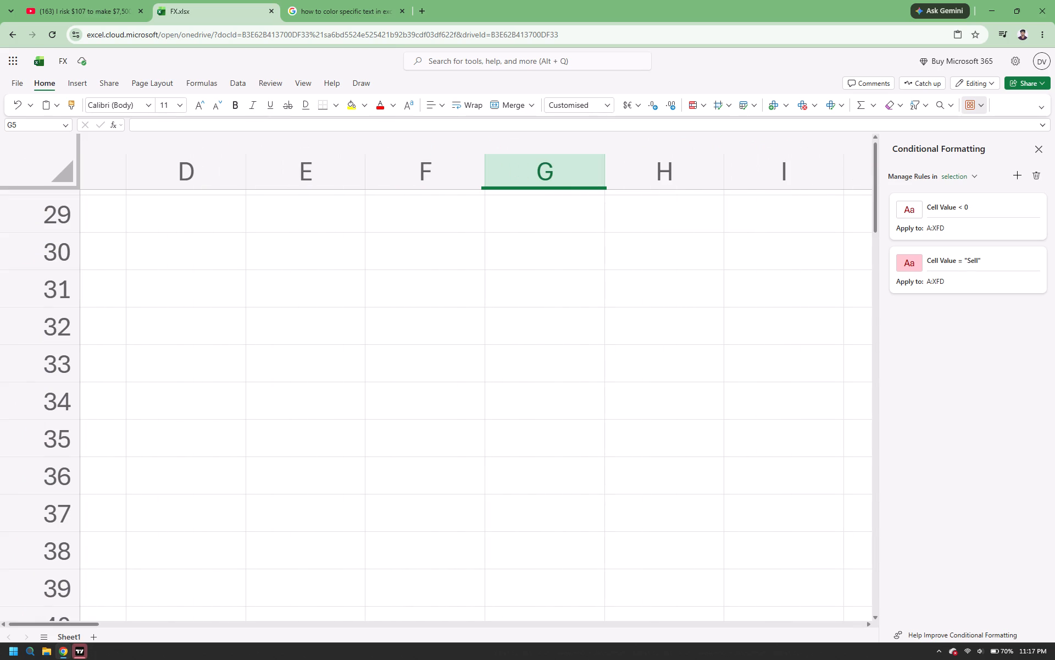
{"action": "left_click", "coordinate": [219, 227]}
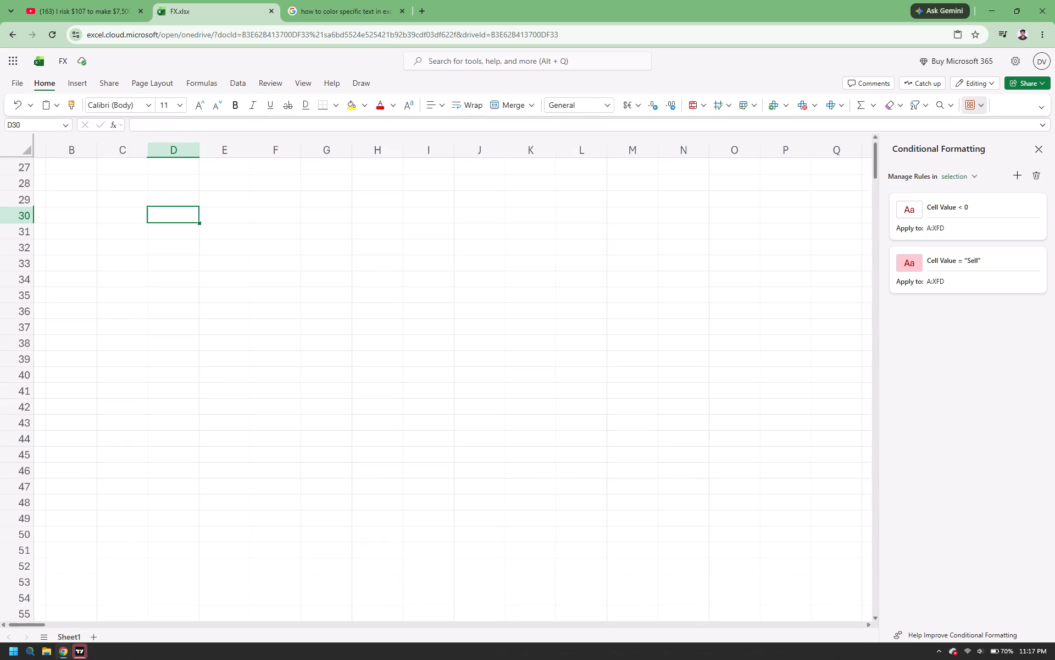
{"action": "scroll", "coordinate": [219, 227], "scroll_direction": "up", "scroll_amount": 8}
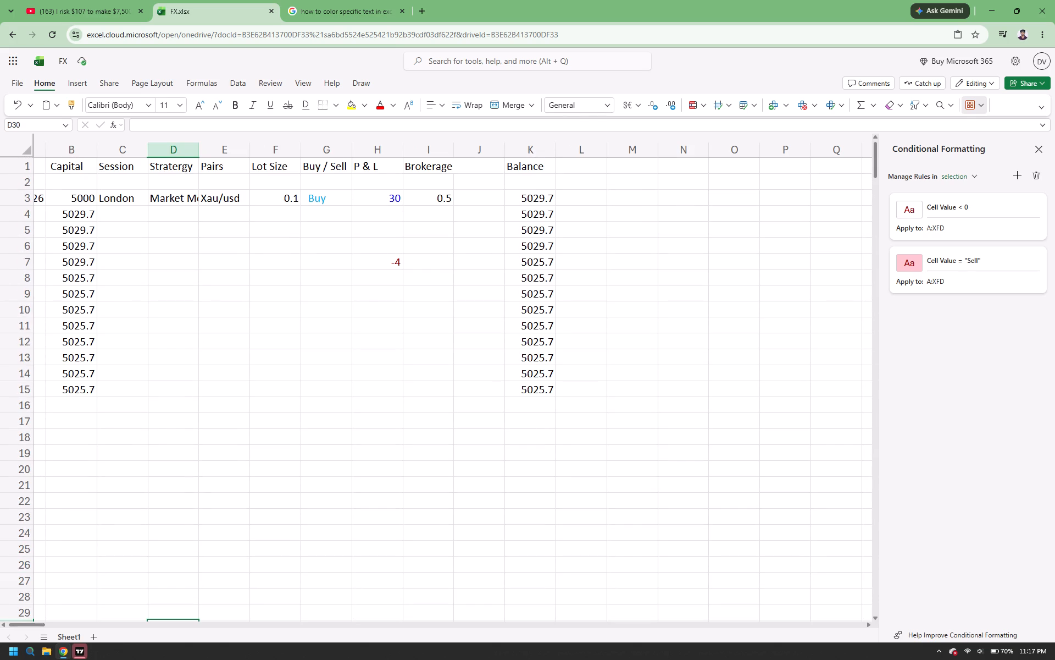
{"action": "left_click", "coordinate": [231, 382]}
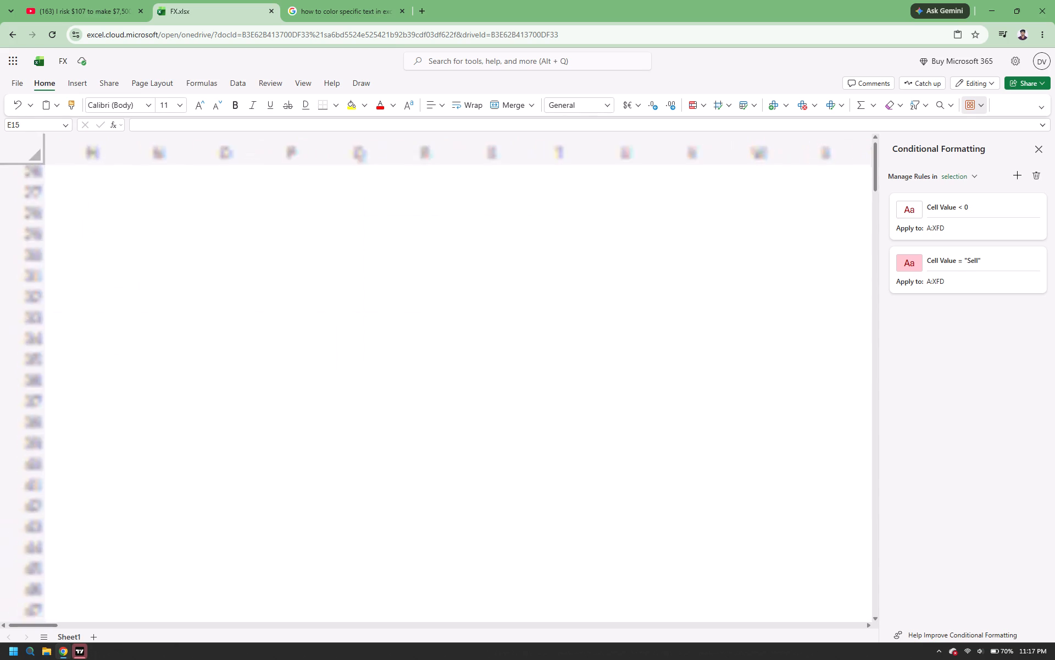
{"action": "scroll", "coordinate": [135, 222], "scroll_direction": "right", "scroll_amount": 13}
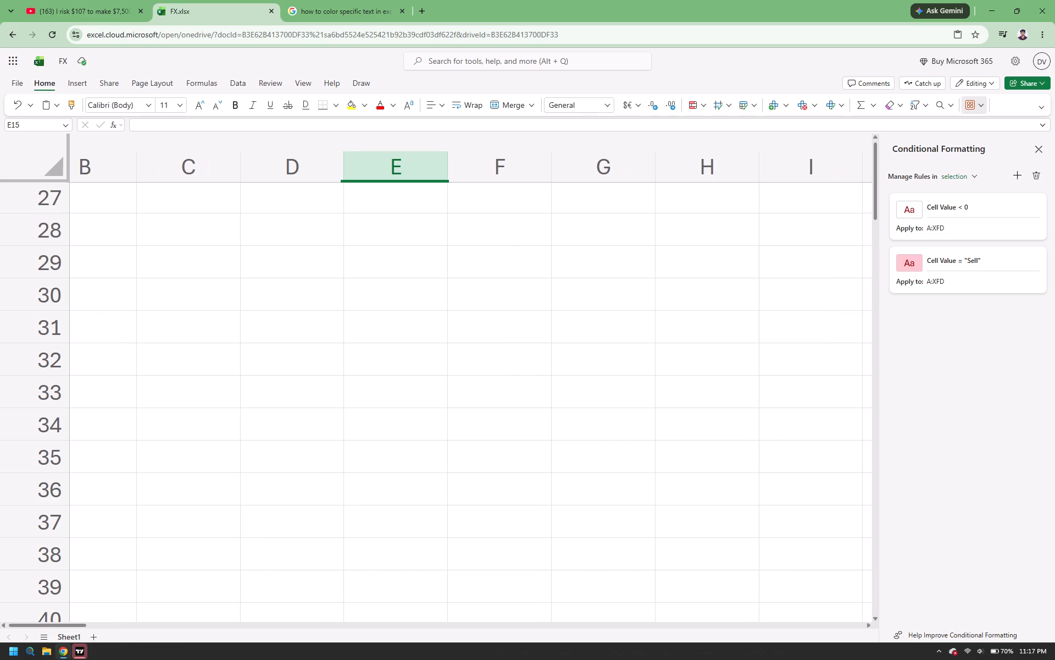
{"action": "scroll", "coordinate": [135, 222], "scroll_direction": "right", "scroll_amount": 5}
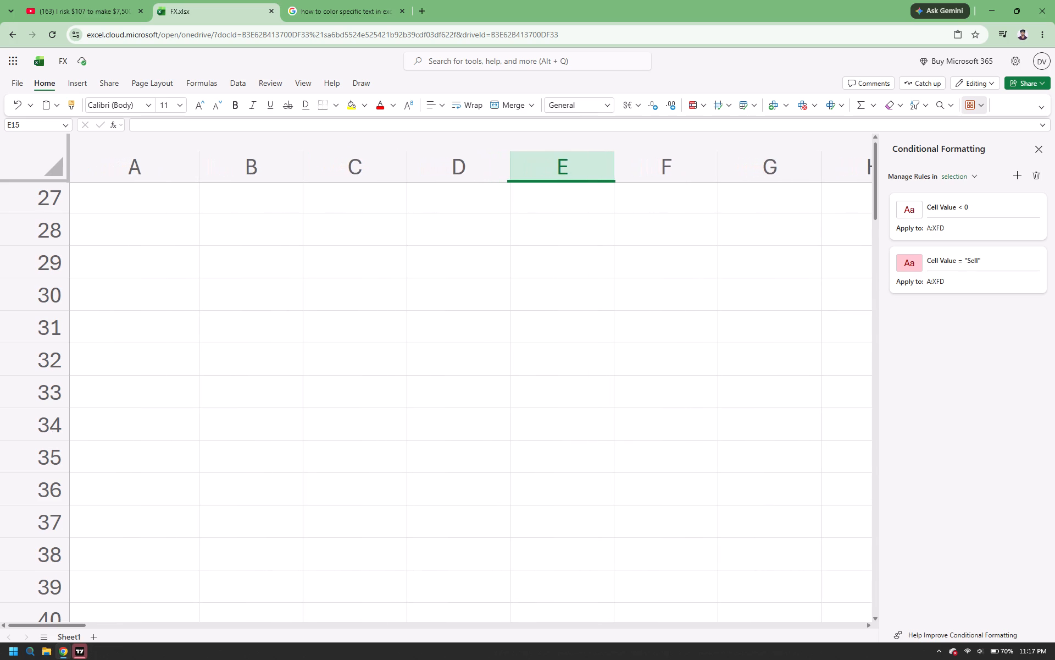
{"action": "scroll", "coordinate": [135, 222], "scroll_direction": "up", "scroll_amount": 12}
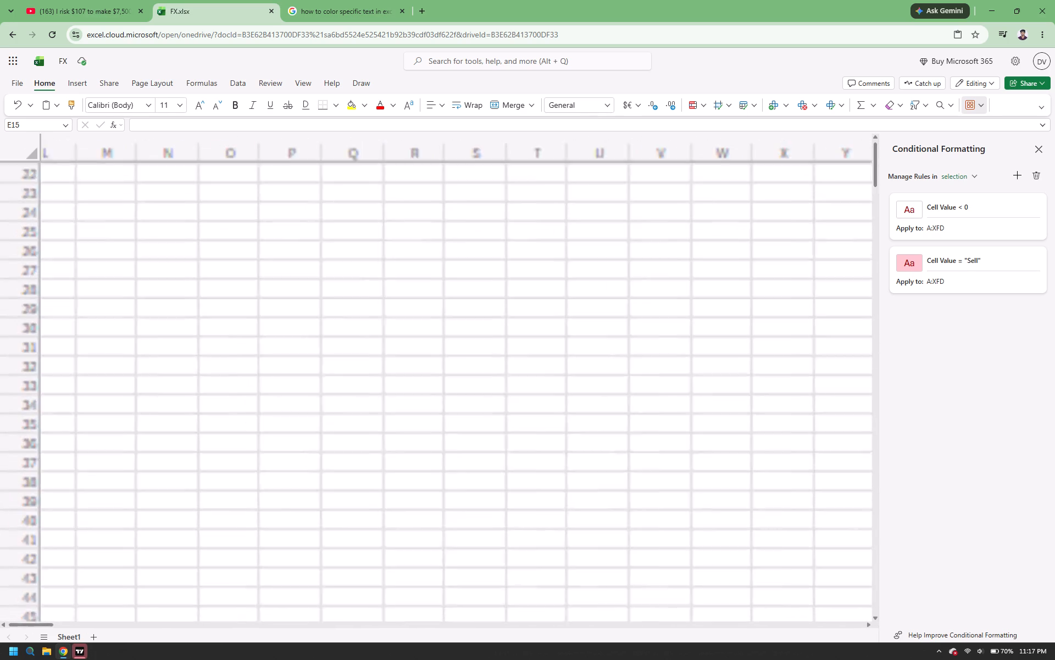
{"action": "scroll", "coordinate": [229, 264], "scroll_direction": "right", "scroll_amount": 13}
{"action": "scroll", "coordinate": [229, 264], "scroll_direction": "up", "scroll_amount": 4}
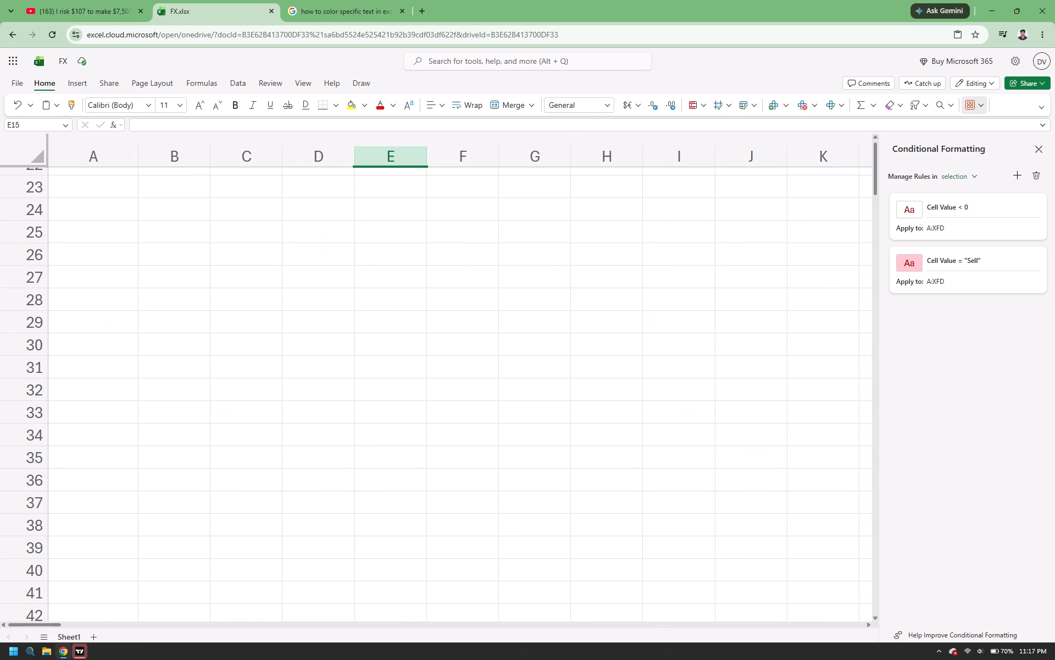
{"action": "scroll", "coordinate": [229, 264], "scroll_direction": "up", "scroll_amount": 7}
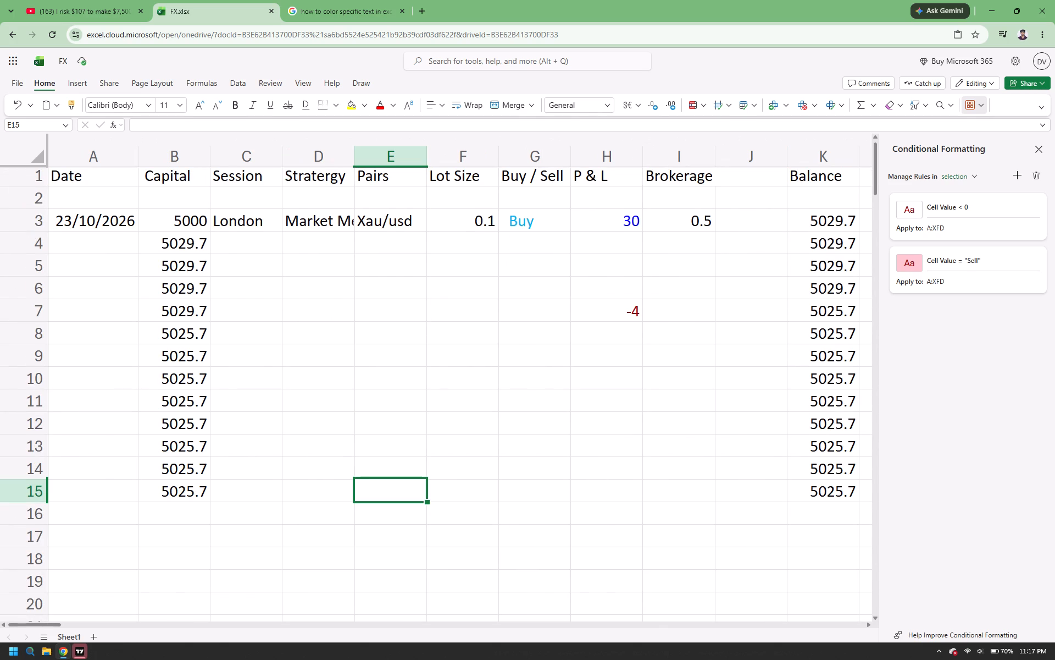
Reload the FX workbook page in the browser.
{"action": "left_click", "coordinate": [52, 32]}
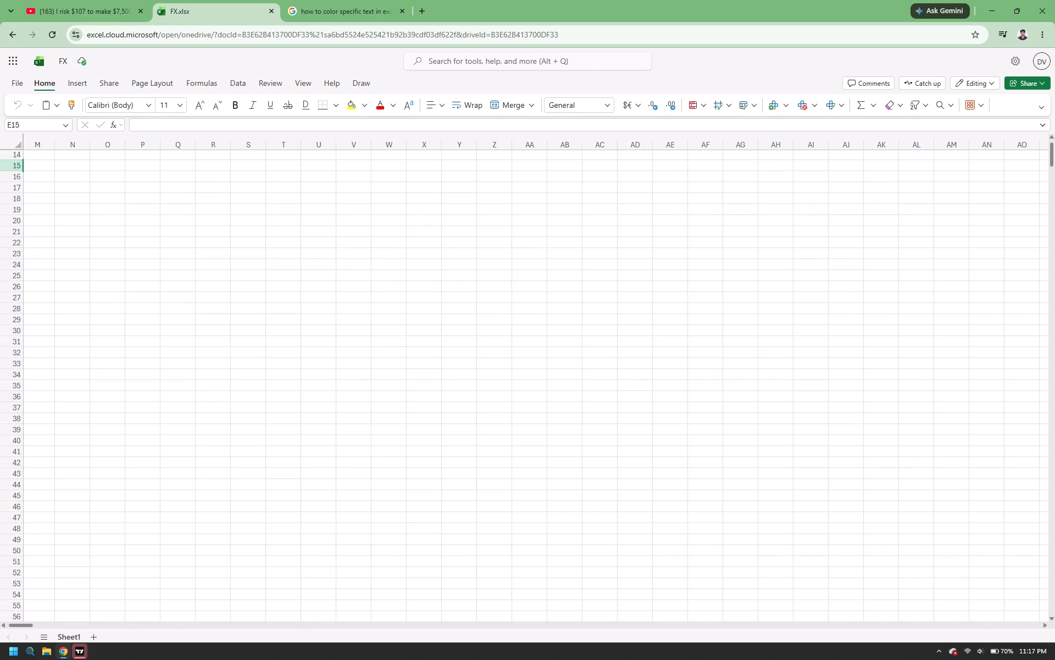
Clear the test value from cell H7 in the P & L column.
{"action": "scroll", "coordinate": [193, 234], "scroll_direction": "right", "scroll_amount": 14}
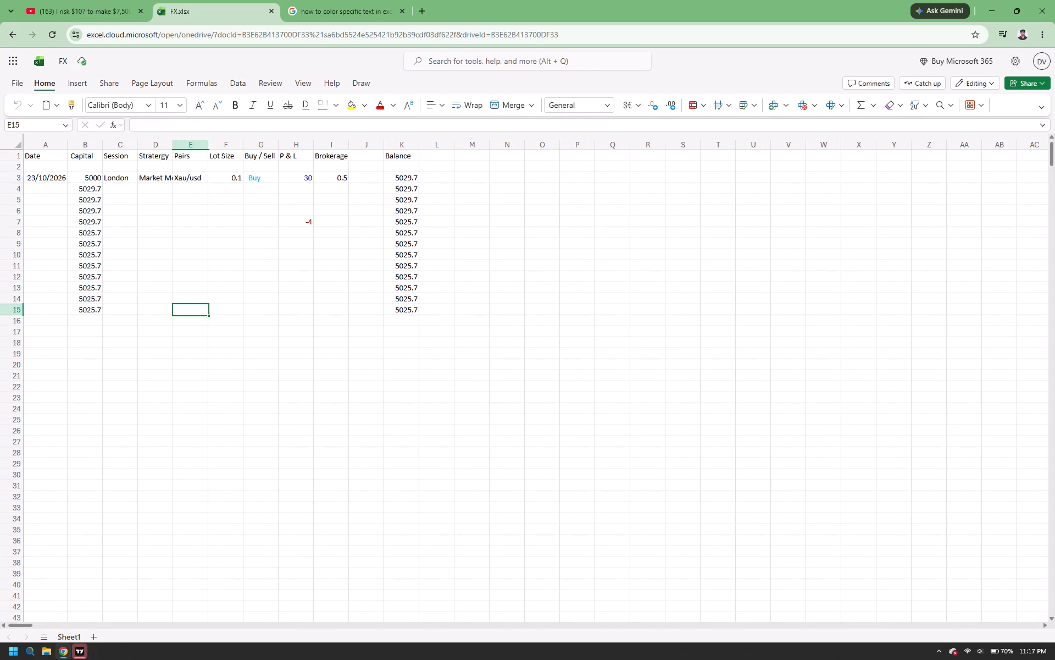
{"action": "scroll", "coordinate": [204, 321], "scroll_direction": "up", "scroll_amount": 3}
{"action": "double_click", "coordinate": [308, 221]}
{"action": "key", "text": "BackSpace"}
{"action": "key", "text": "BackSpace"}
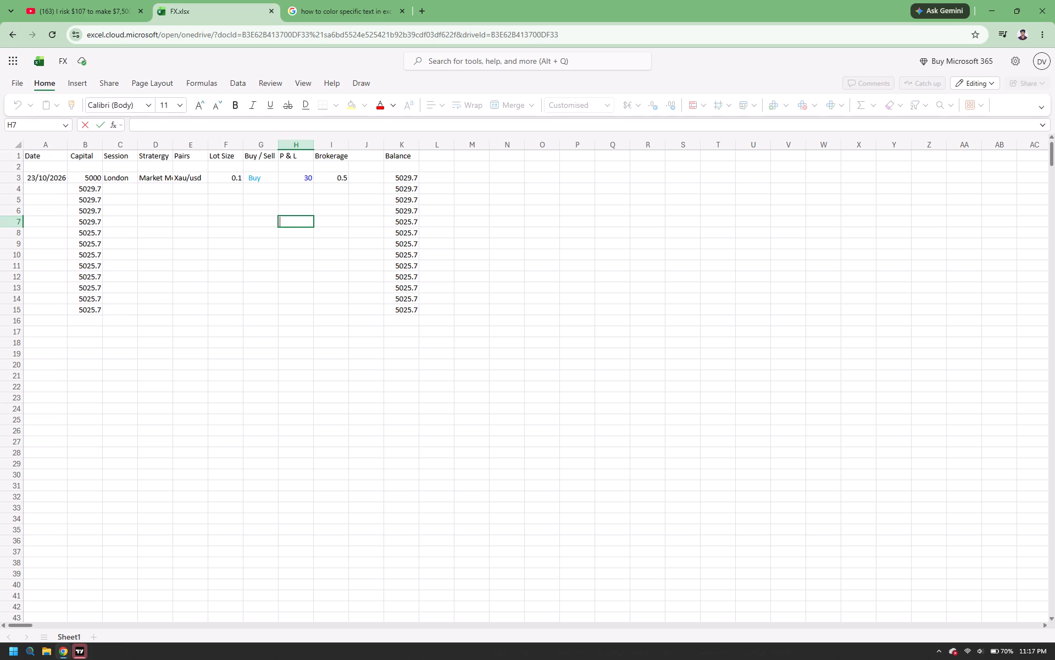
{"action": "left_click", "coordinate": [729, 124]}
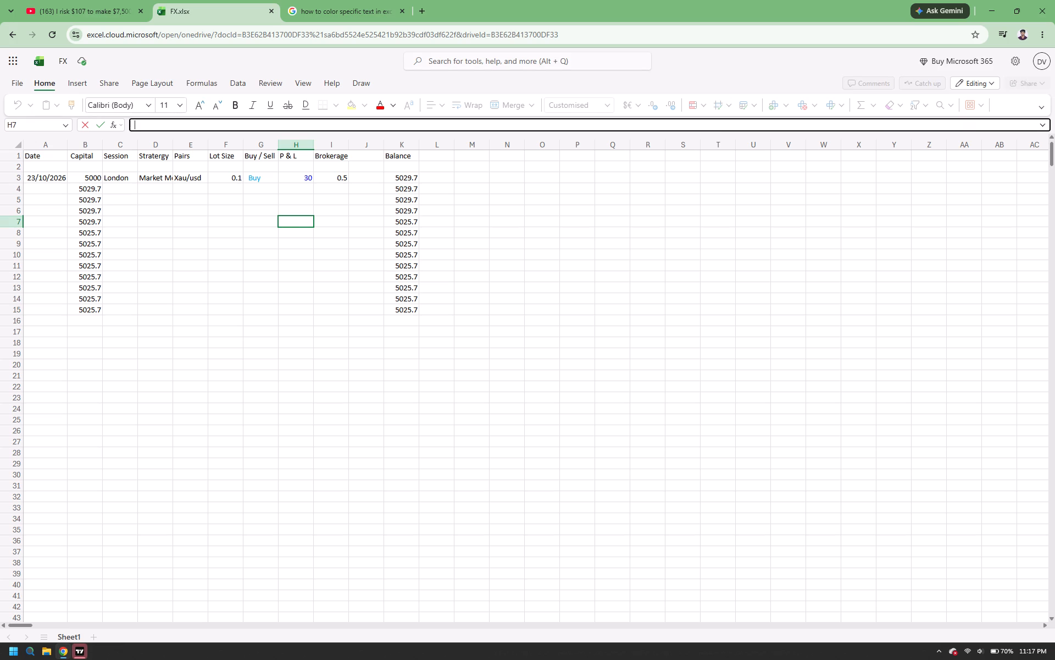
{"action": "left_click", "coordinate": [706, 105]}
{"action": "left_click", "coordinate": [328, 255]}
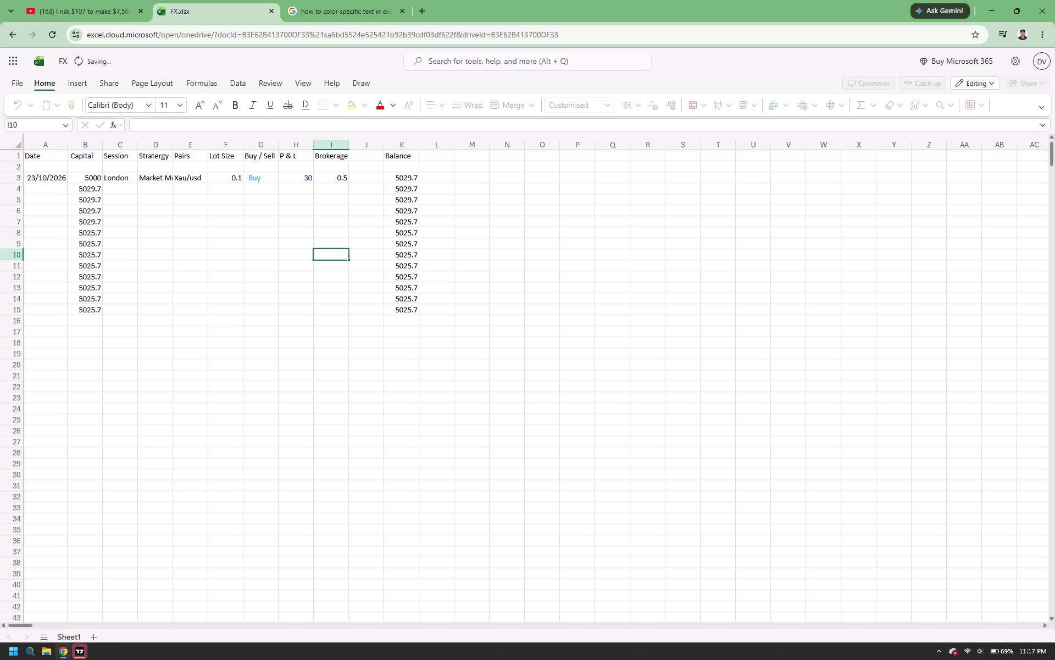